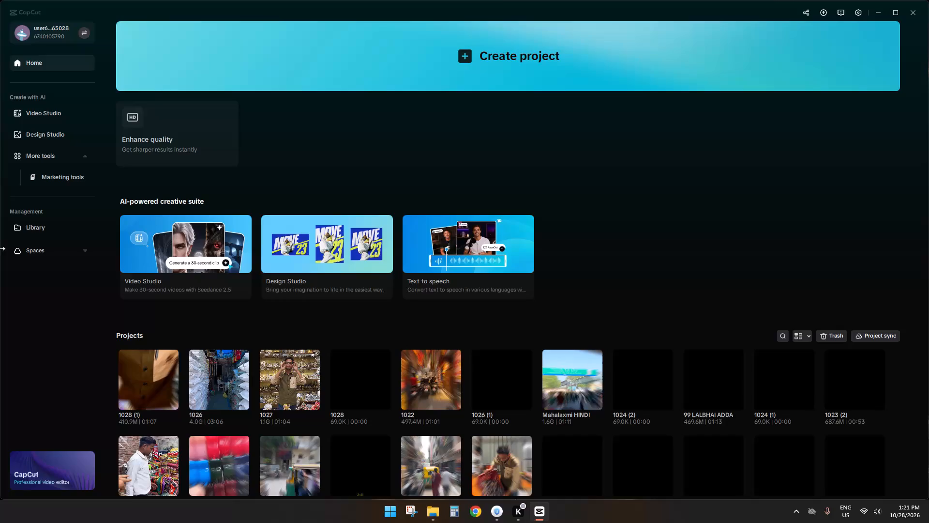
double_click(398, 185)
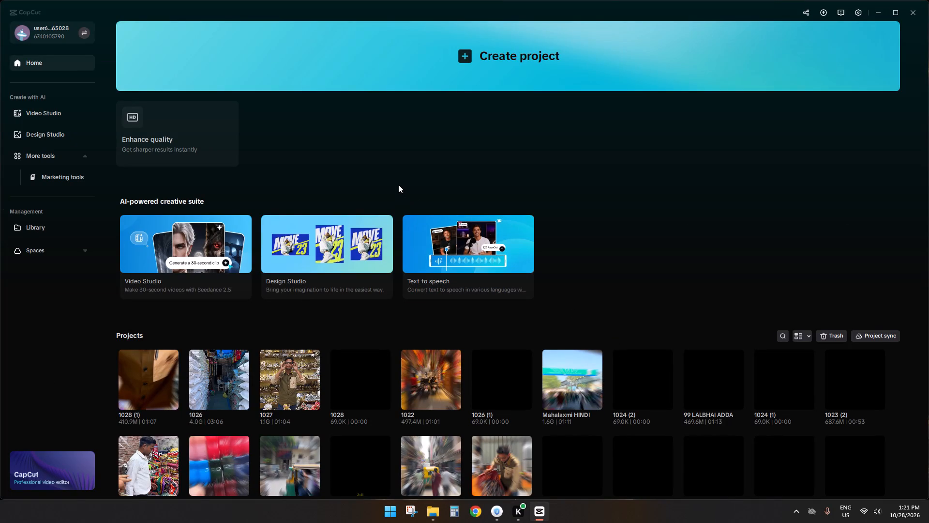
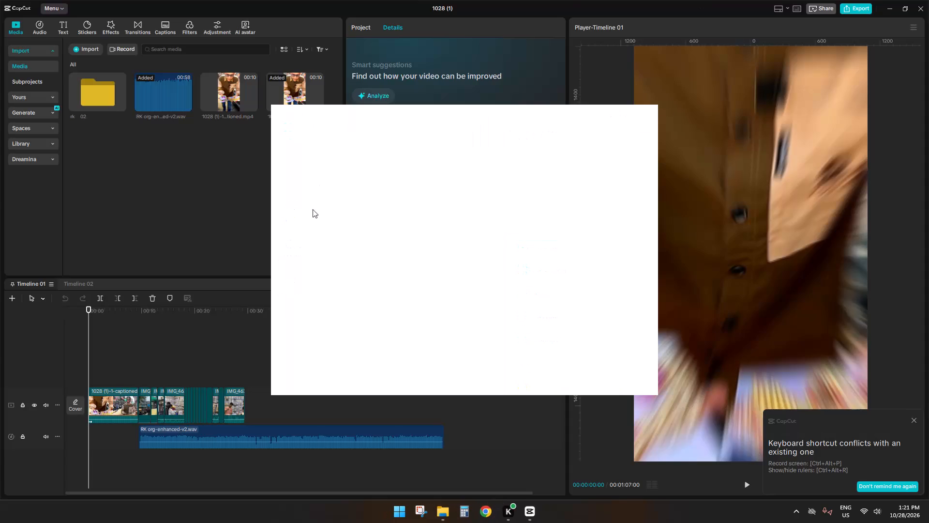
Lower the volume of the main-track video clips from about 00:14 to the last clip to the minimum.
click(151, 244)
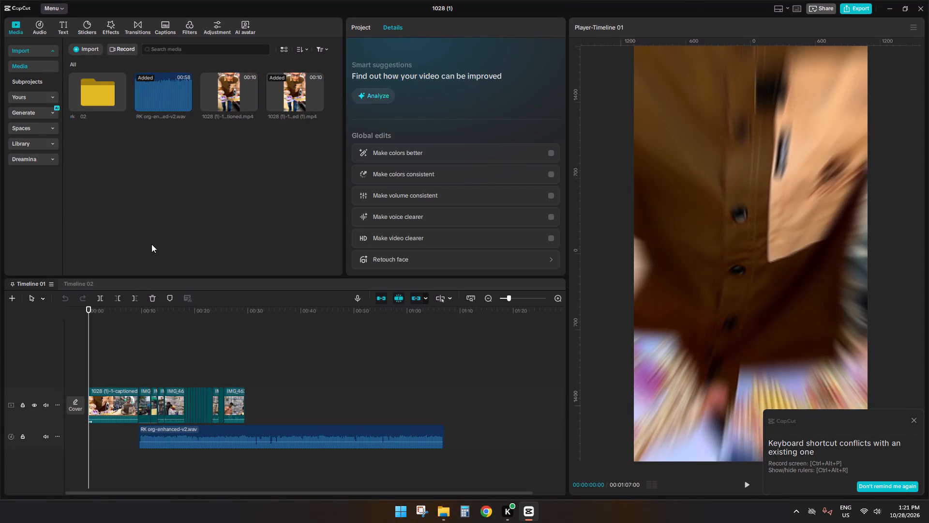
click(165, 348)
drag(165, 348, 216, 341)
drag(281, 415, 232, 406)
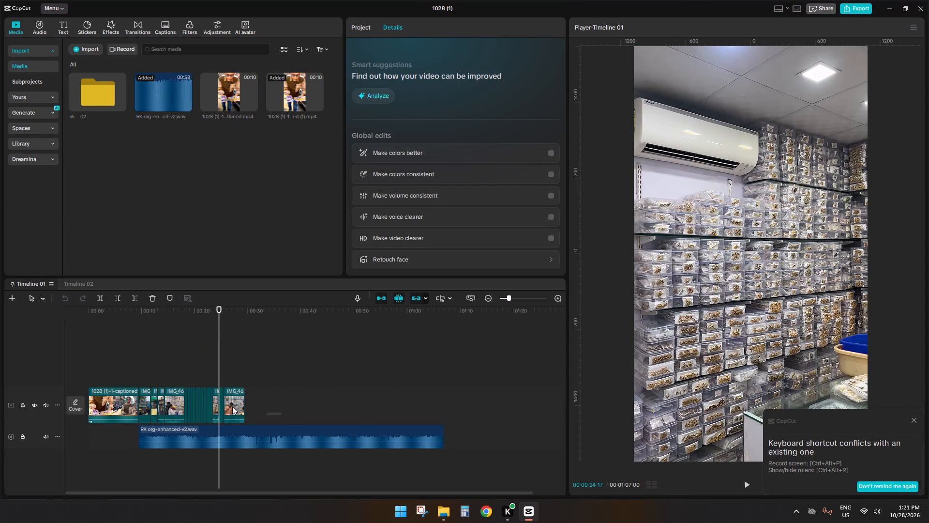
drag(232, 406, 165, 389)
click(385, 24)
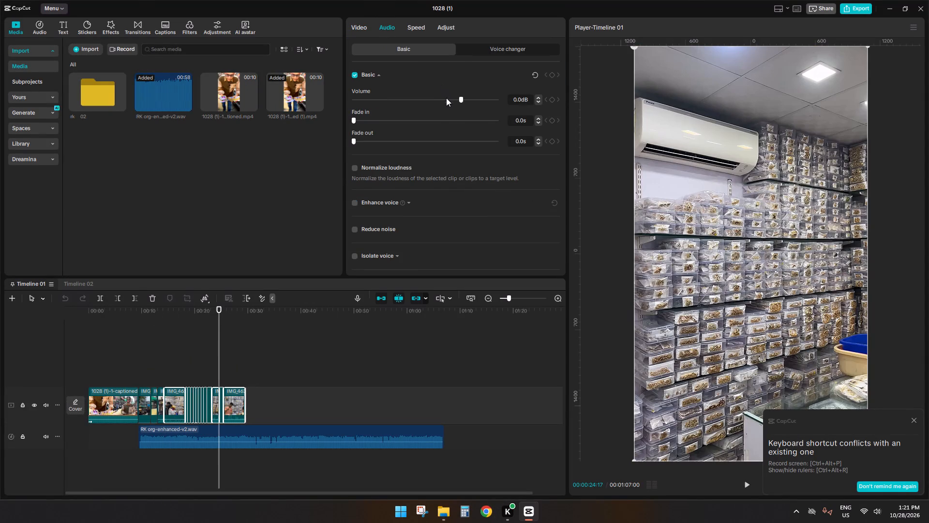
drag(446, 98, 332, 96)
click(238, 359)
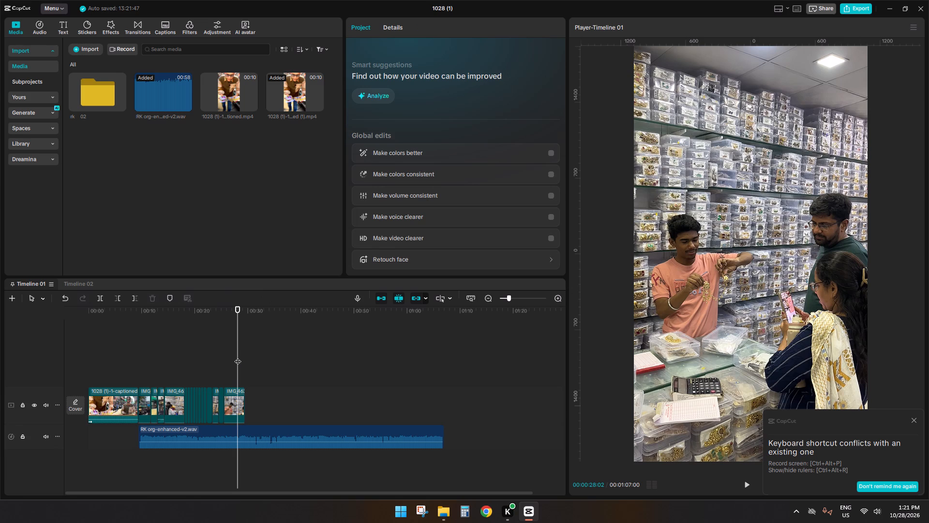
Play back the last clips of the main track and the voice-over just beyond IMG_4626.MOV.
key(space)
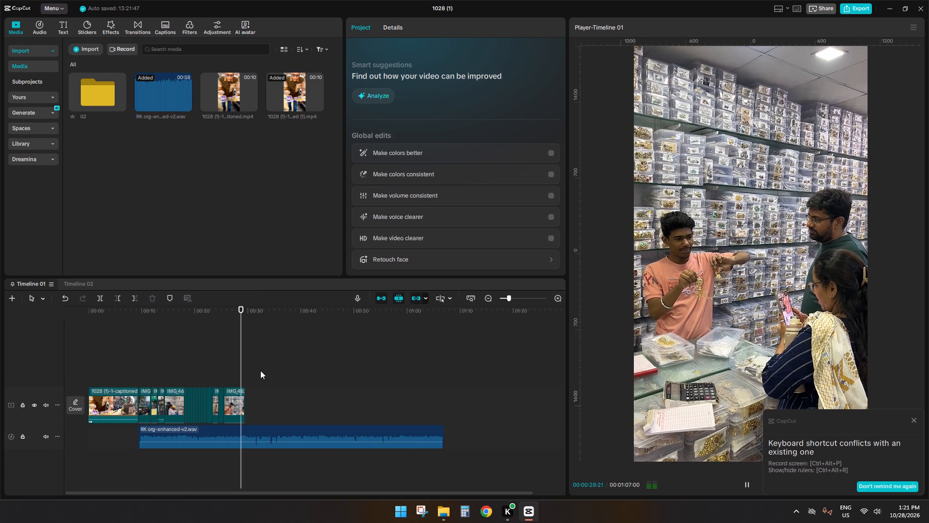
ctrl+scroll(268, 380, up, 13)
click(125, 367)
key(space)
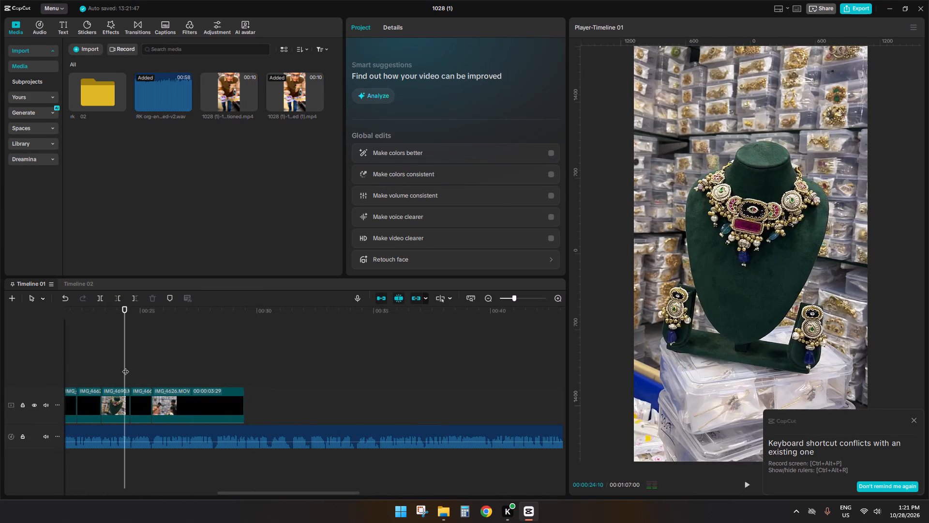
ctrl+scroll(242, 412, up, 10)
ctrl+scroll(242, 412, down, 3)
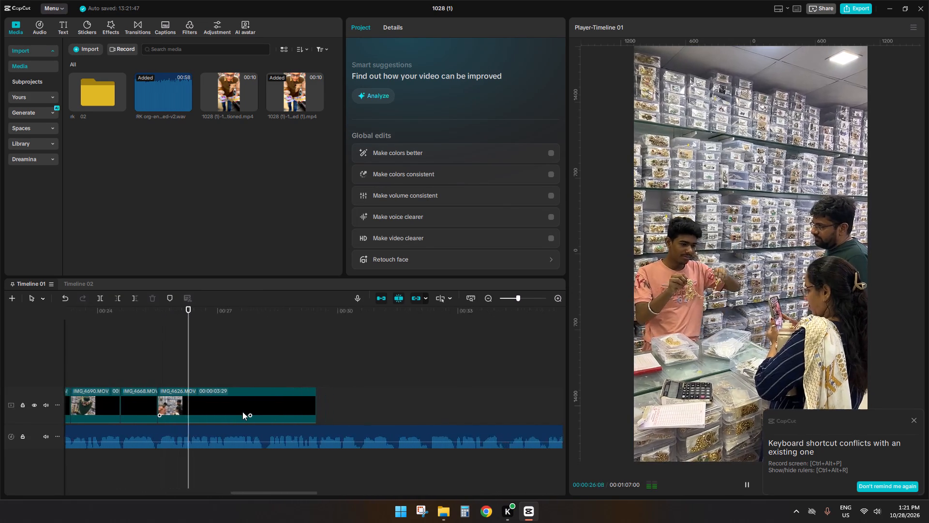
ctrl+scroll(242, 412, down, 5)
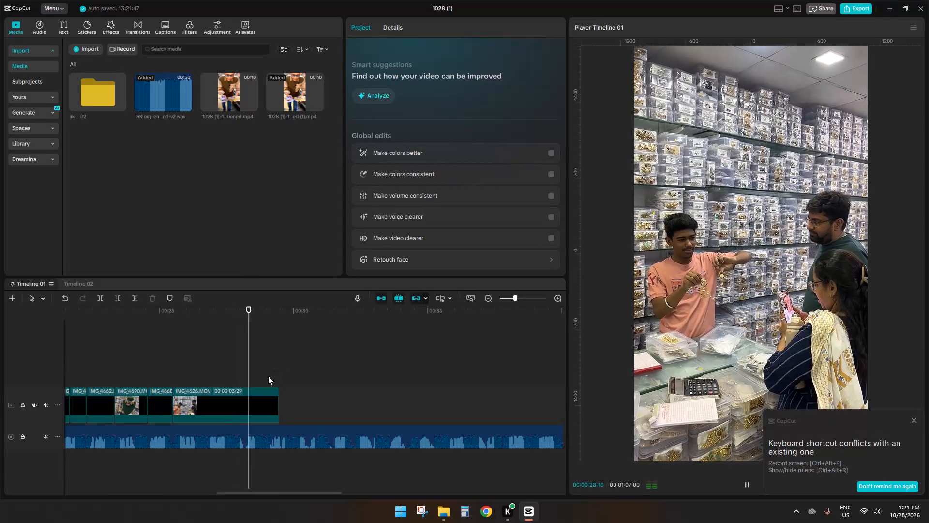
key(space)
click(275, 381)
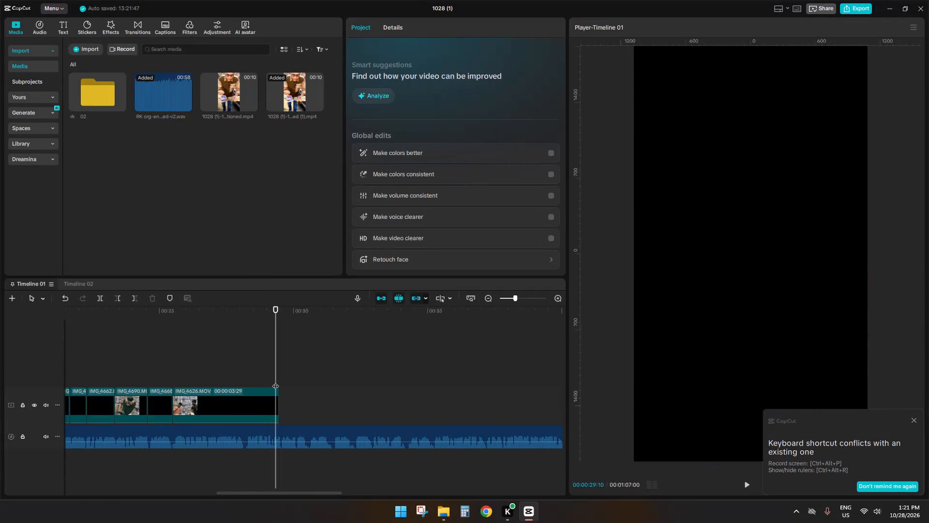
key(space)
key(space)
click(277, 381)
key(space)
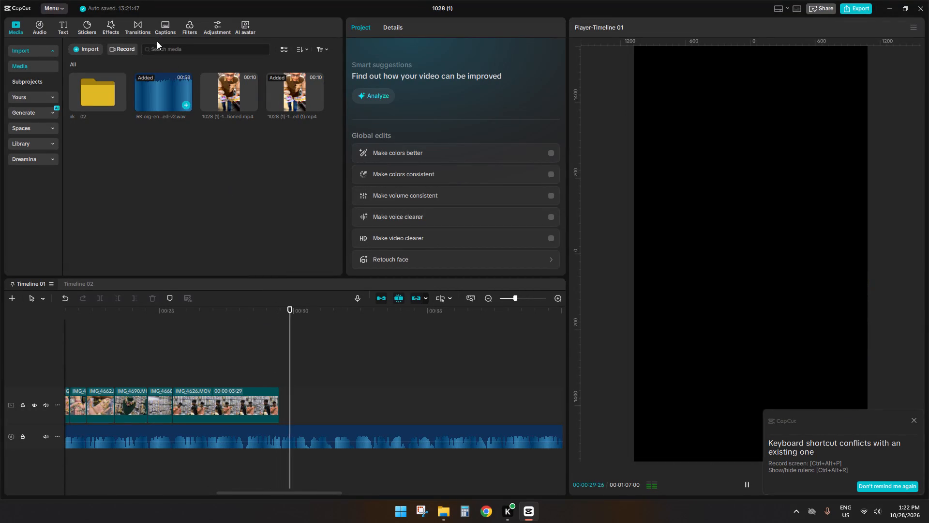
key(space)
Open the rk 02 media folder and preview jewellery clips from IMG_4642.MOV through IMG_4656.MOV.
double_click(100, 77)
click(240, 136)
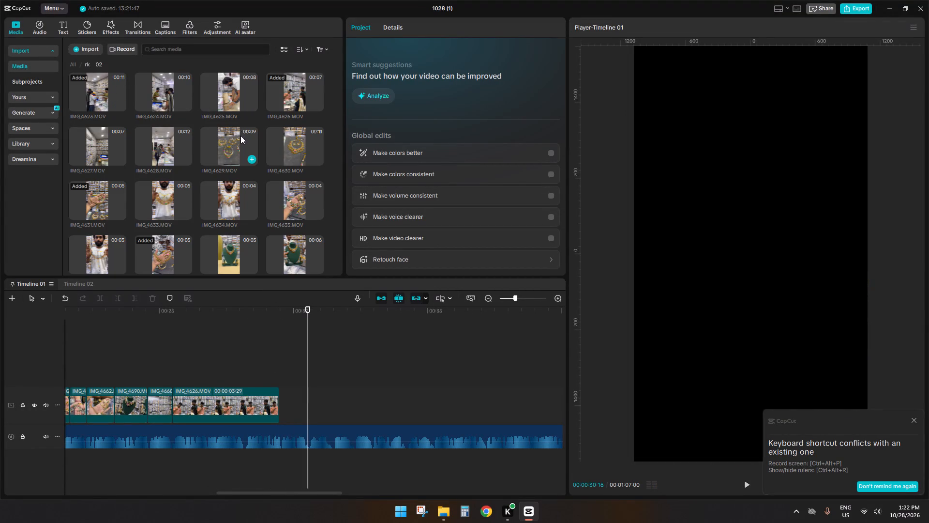
scroll(240, 141, down, 2)
click(220, 204)
scroll(219, 205, down, 1)
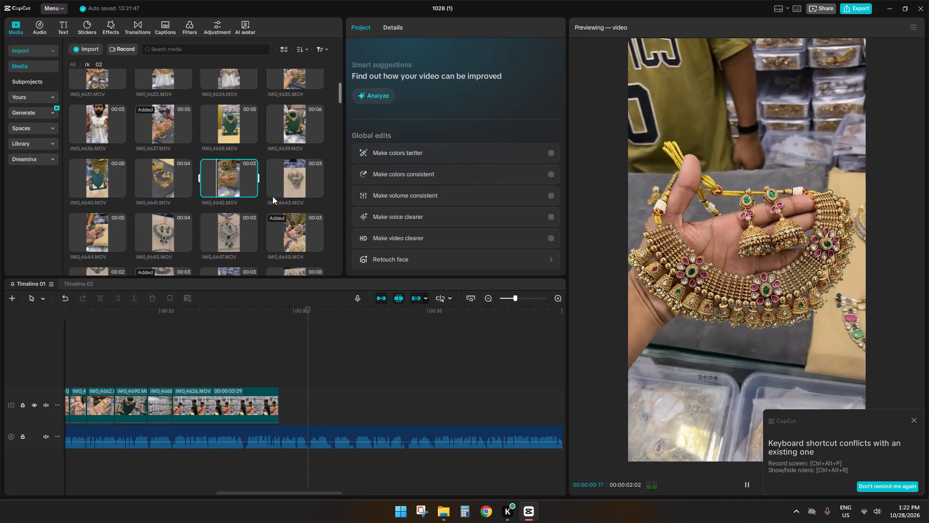
click(283, 175)
click(223, 232)
scroll(224, 229, down, 3)
click(286, 212)
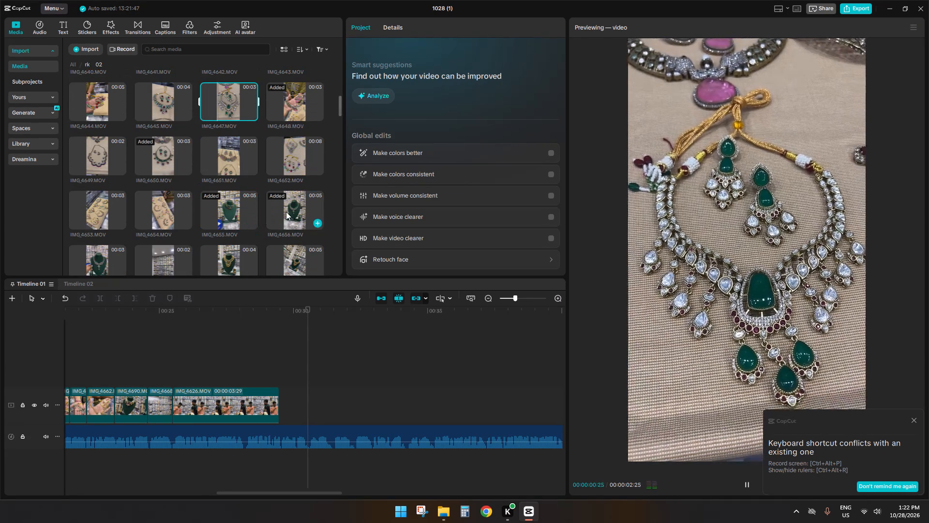
click(289, 152)
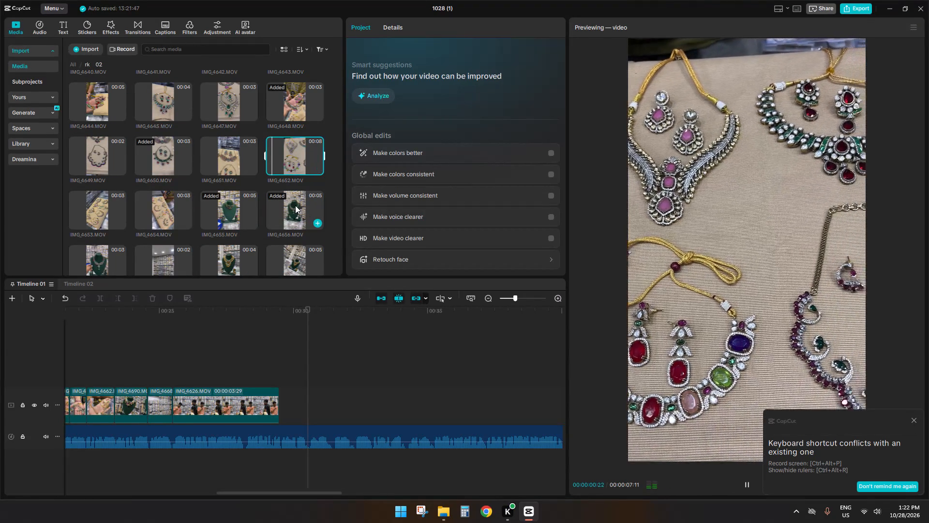
click(295, 205)
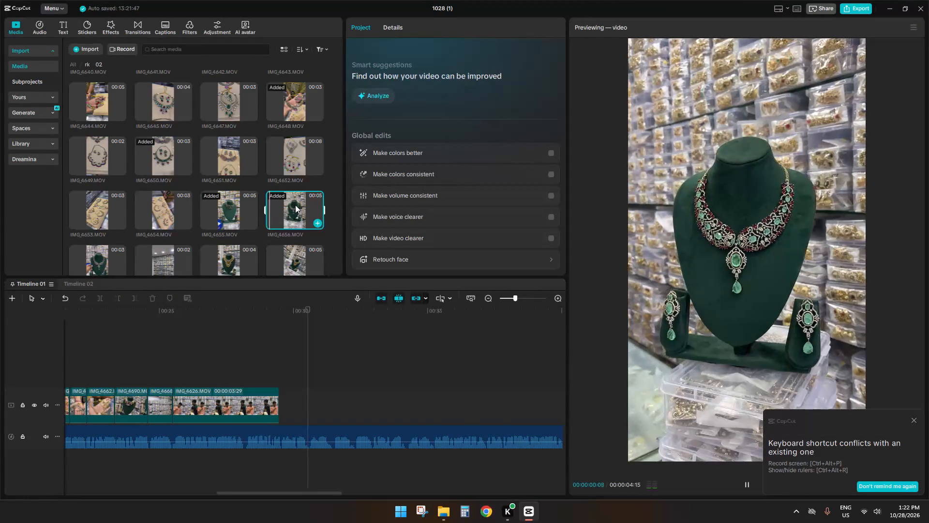
key(space)
click(233, 205)
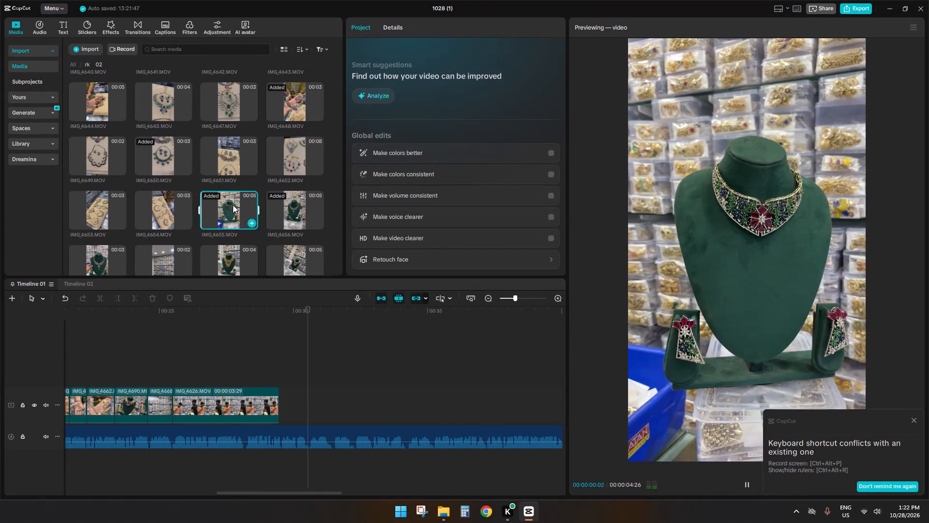
key(space)
click(299, 213)
drag(299, 213, 313, 227)
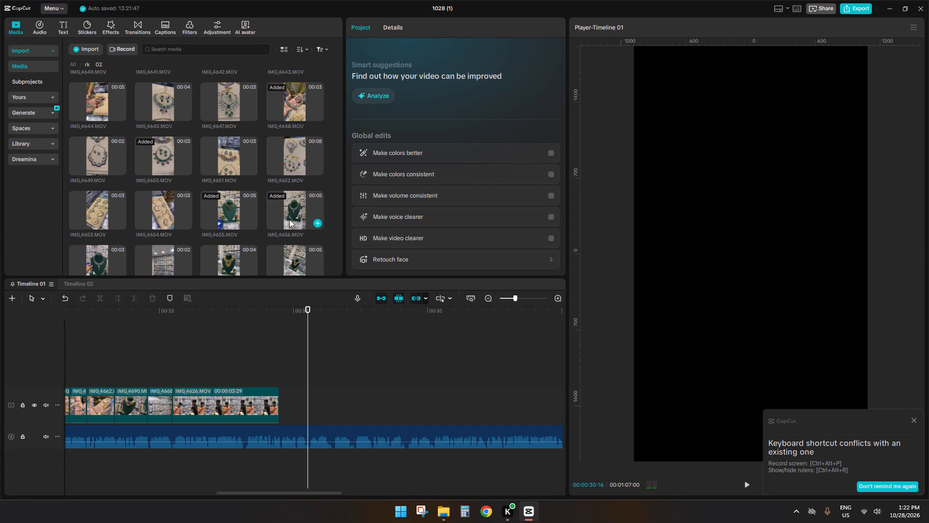
Preview further necklace clips in the folder, including IMG_4659.MOV, IMG_4660.MOV and IMG_4663.MOV.
click(225, 271)
scroll(225, 271, down, 2)
click(231, 223)
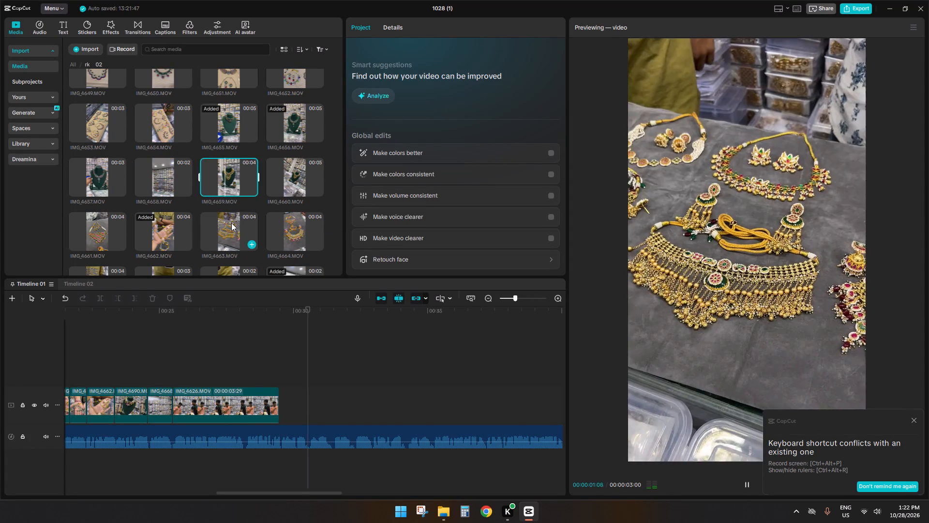
scroll(231, 223, down, 1)
click(227, 138)
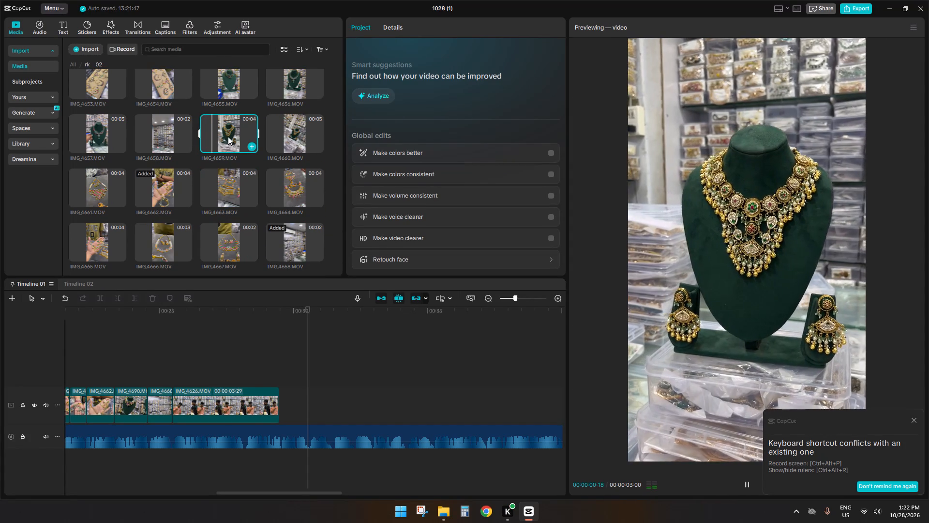
drag(228, 137, 268, 150)
key(space)
click(308, 136)
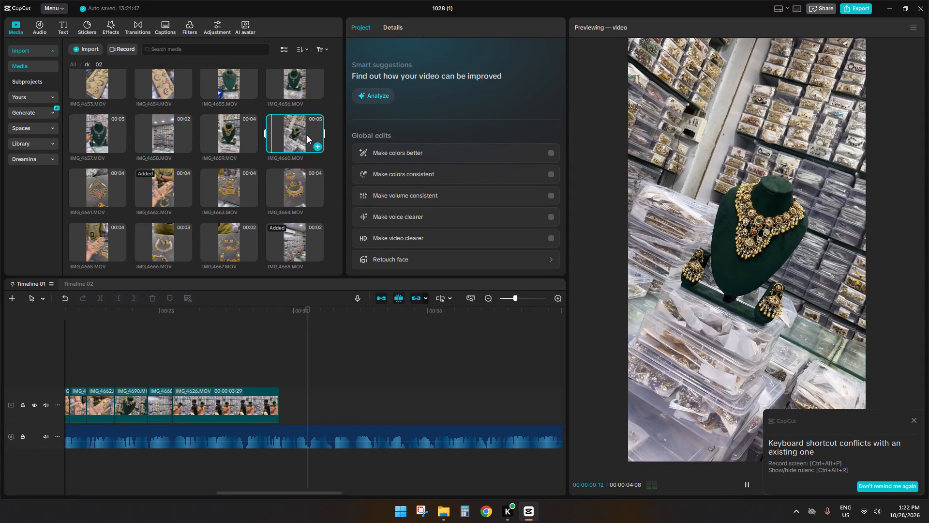
key(space)
click(165, 135)
Add IMG_4657.MOV to the main track directly after IMG_4626.MOV.
click(102, 136)
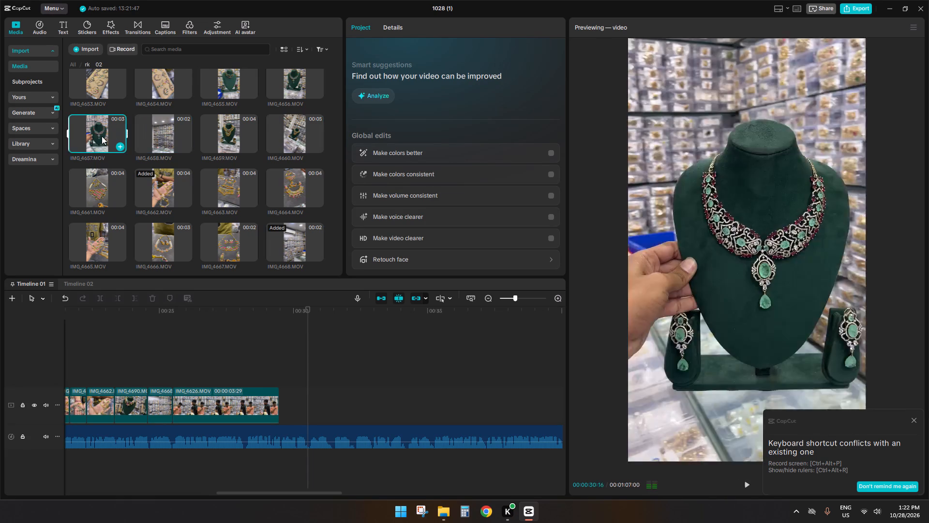
key(space)
drag(103, 135, 321, 394)
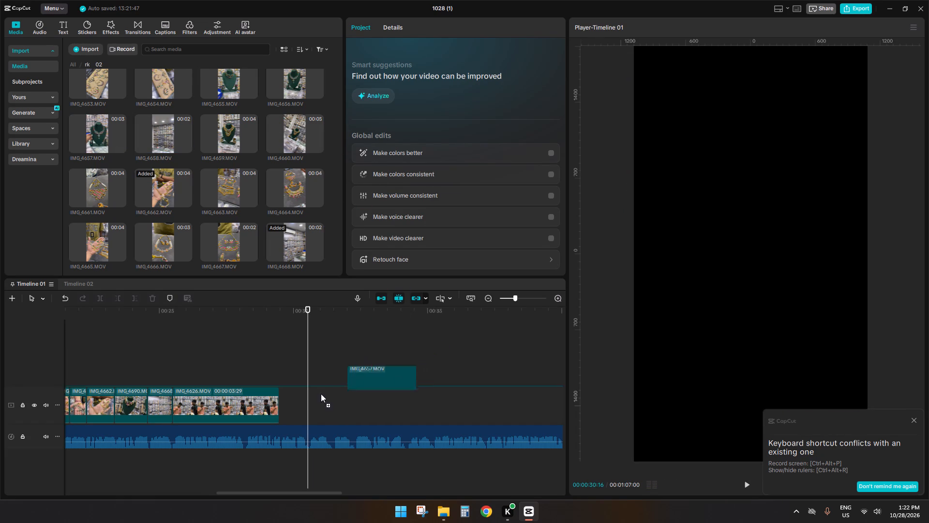
drag(321, 394, 292, 404)
Play IMG_4657.MOV on the timeline and cut off its end at about 00:30:20.
click(276, 361)
key(space)
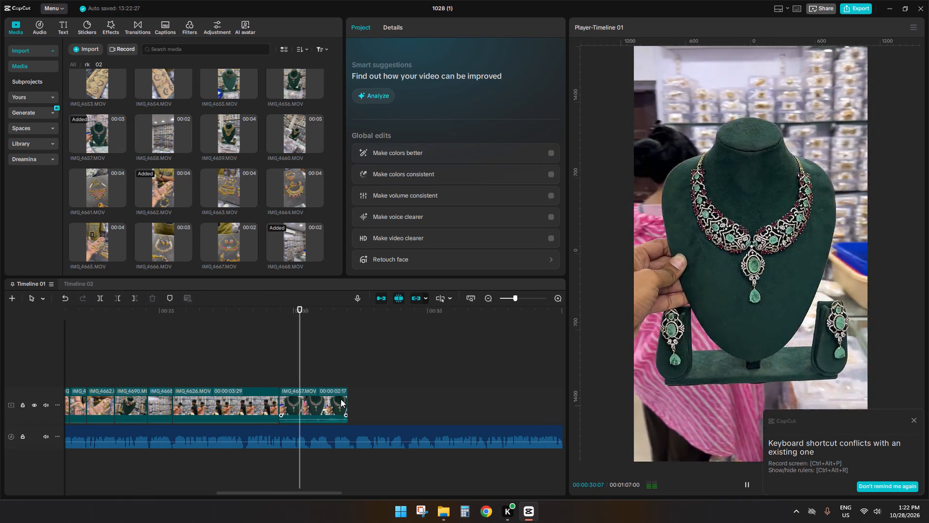
key(space)
click(315, 403)
text(sd)
key(v)
Replay the end of IMG_4657.MOV and trim it slightly shorter, ending at about 00:30:16.
key(space)
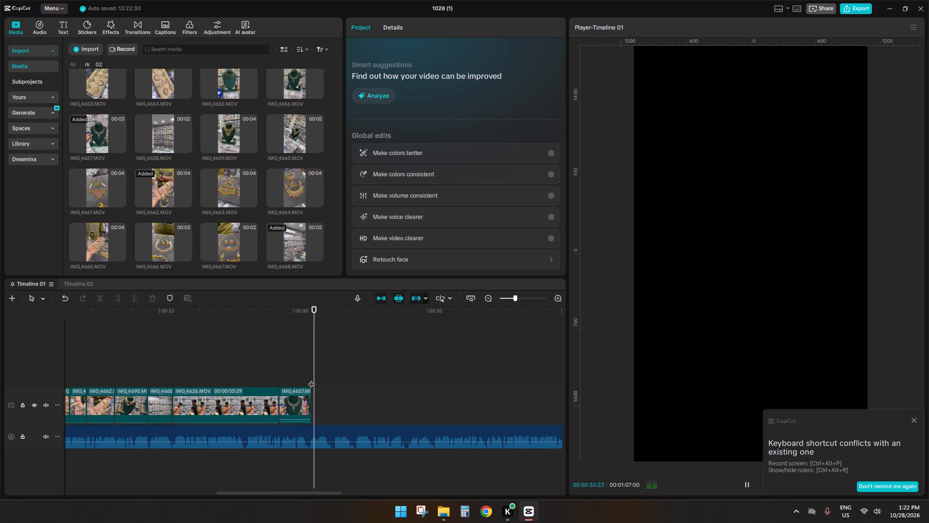
click(310, 377)
key(space)
click(310, 377)
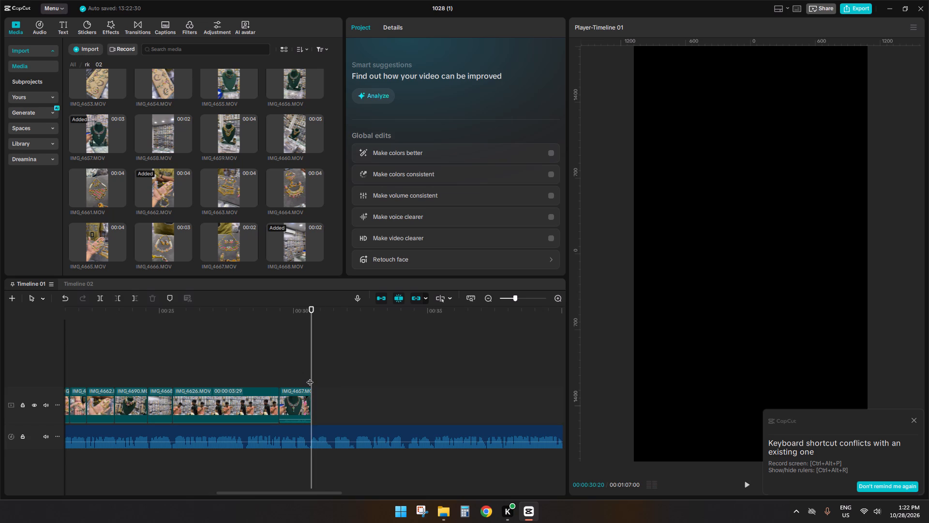
double_click(306, 365)
click(306, 399)
text(sd)
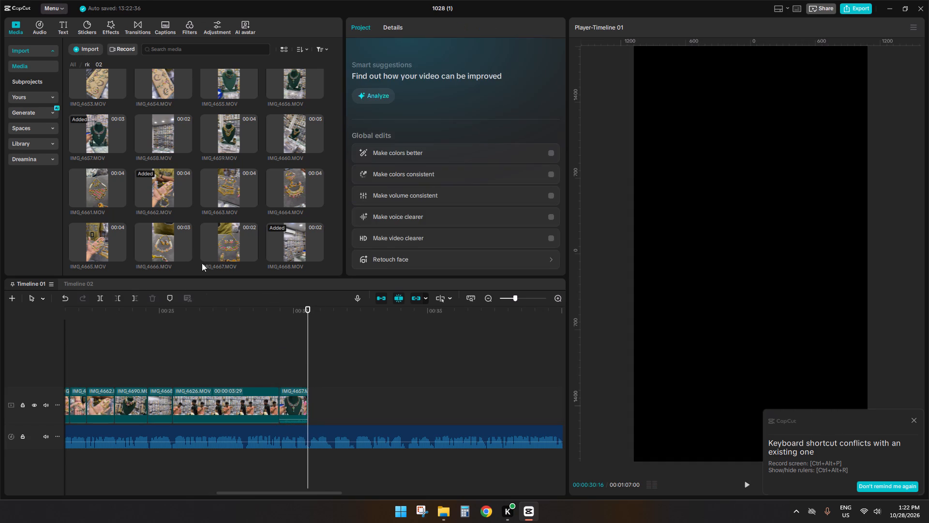
Preview more jewellery clips in the media folder, from IMG_4662.MOV through IMG_4693.MOV.
click(164, 187)
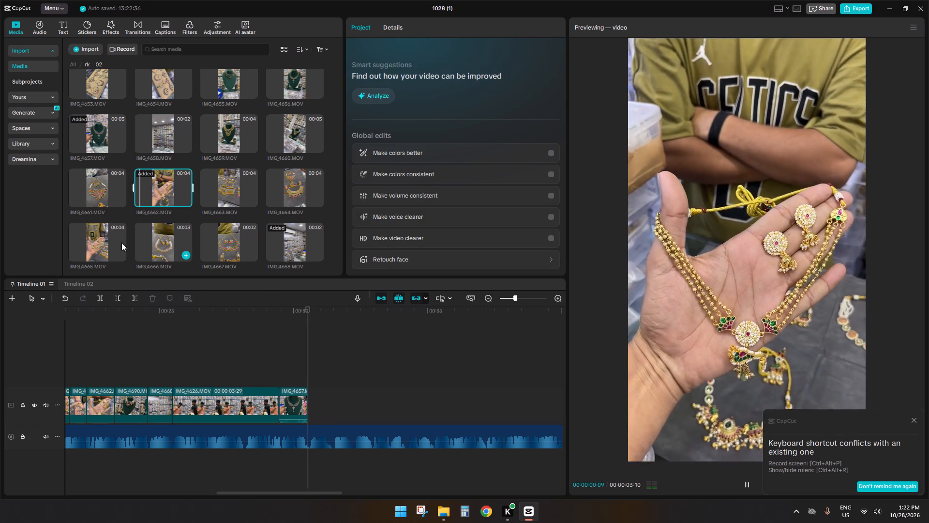
click(109, 240)
scroll(110, 240, down, 2)
scroll(191, 231, down, 2)
click(162, 226)
scroll(218, 226, down, 2)
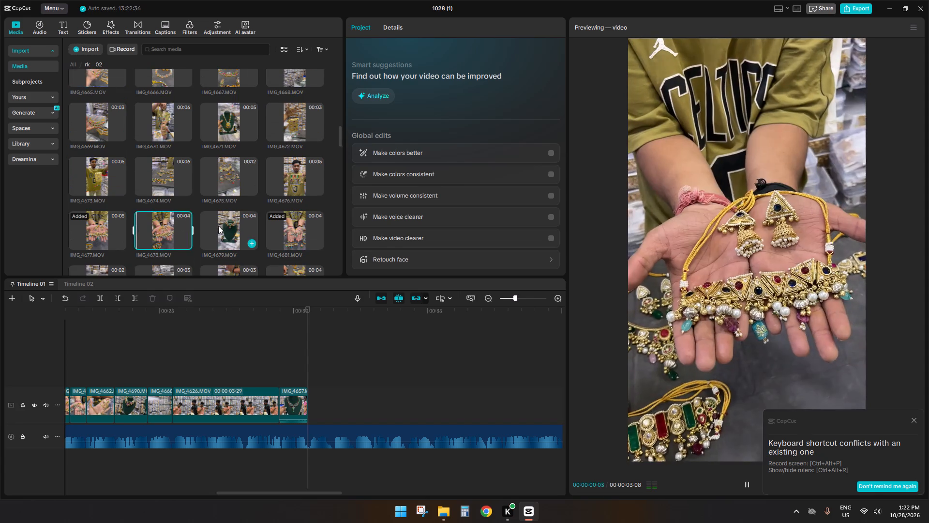
click(236, 195)
click(288, 246)
scroll(288, 246, down, 2)
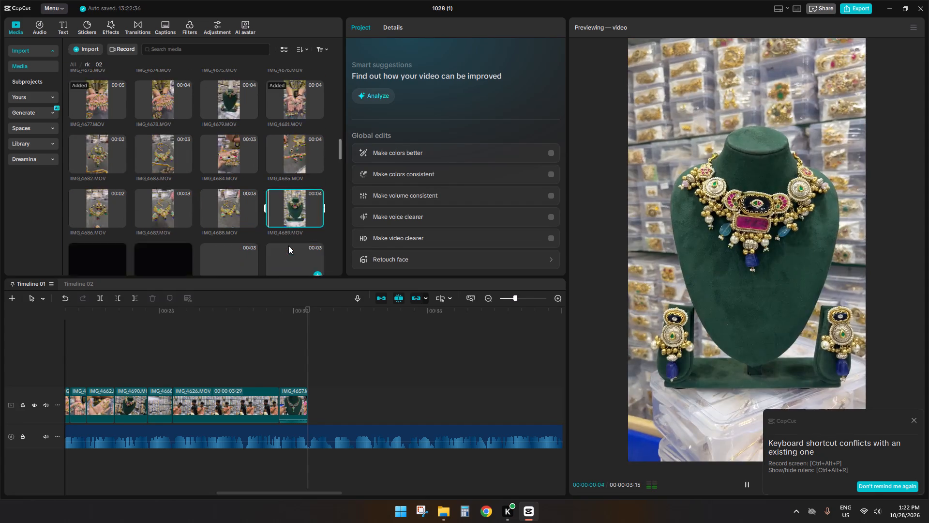
click(282, 208)
click(162, 216)
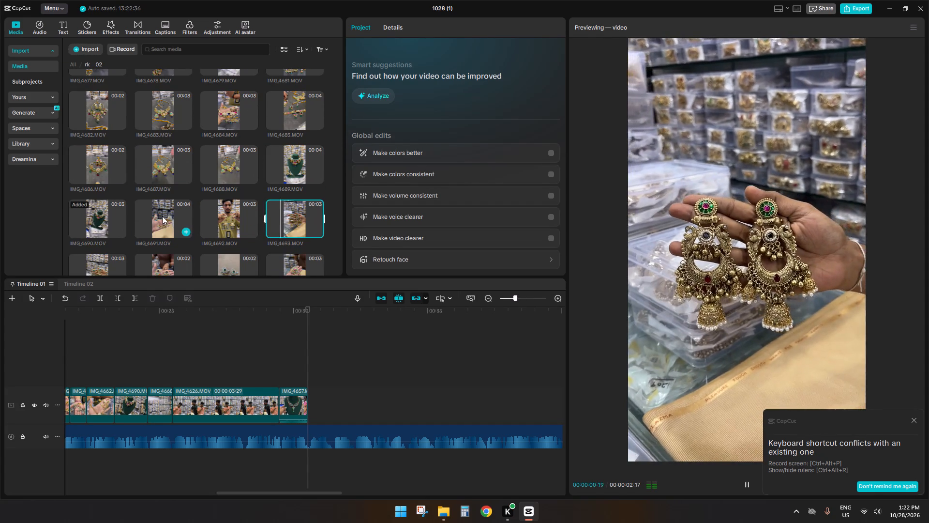
click(99, 220)
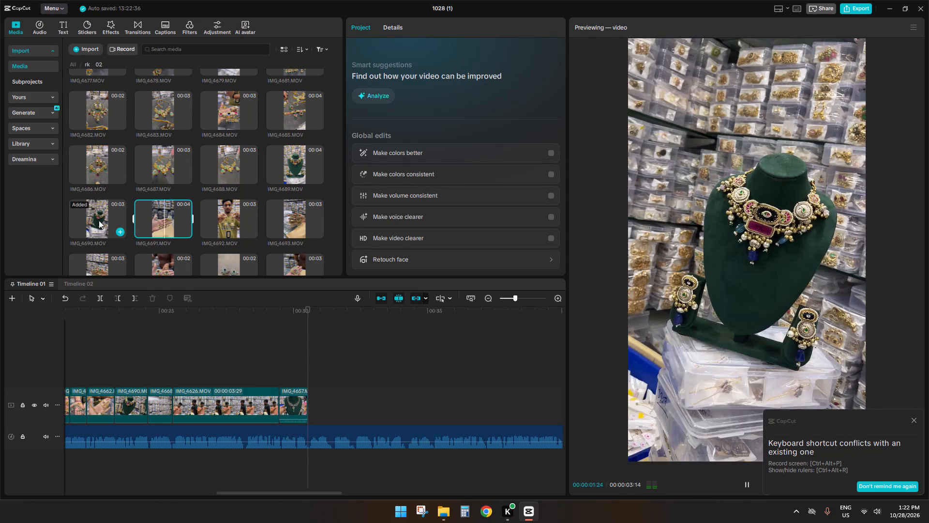
Preview the earring, necklace and shelf clips in the media folder, from IMG_4694.MOV through IMG_4709.MOV.
scroll(99, 220, down, 2)
click(85, 191)
click(167, 177)
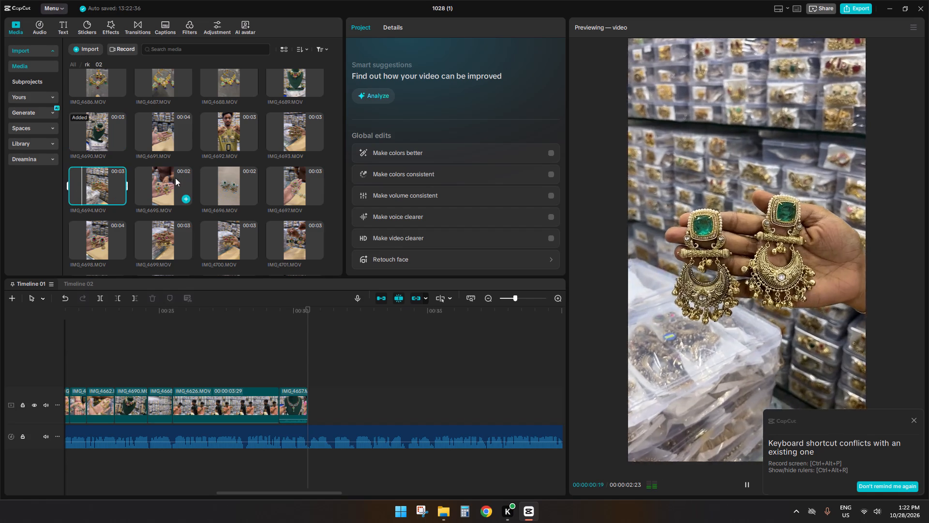
click(234, 181)
click(287, 188)
scroll(287, 188, down, 2)
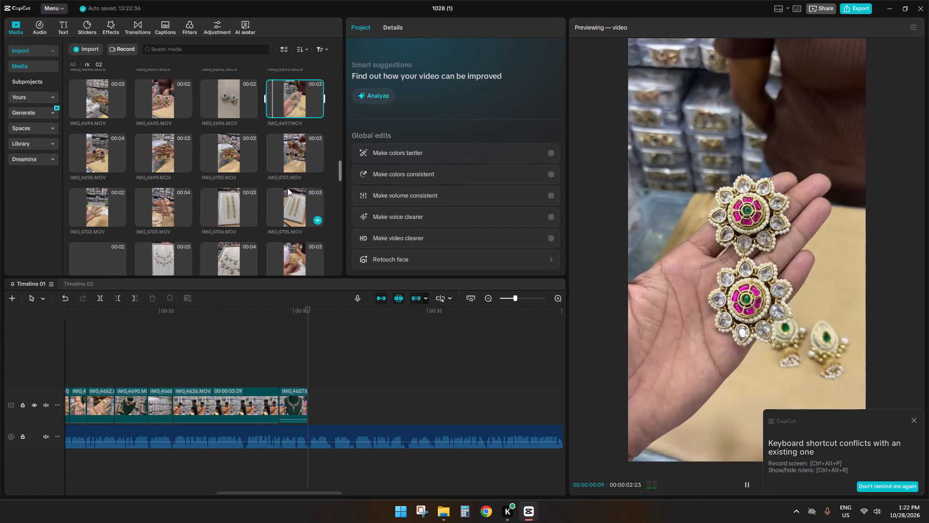
click(302, 204)
click(299, 158)
click(240, 144)
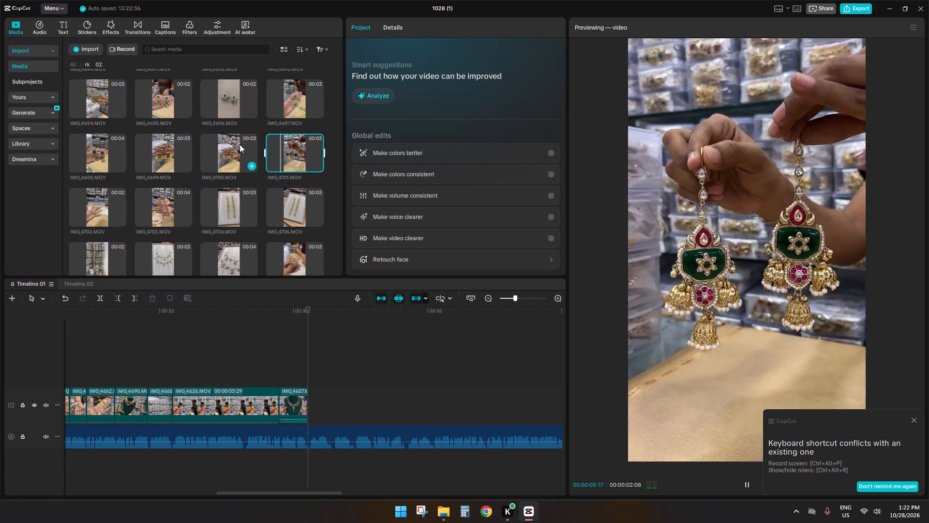
click(167, 148)
click(116, 142)
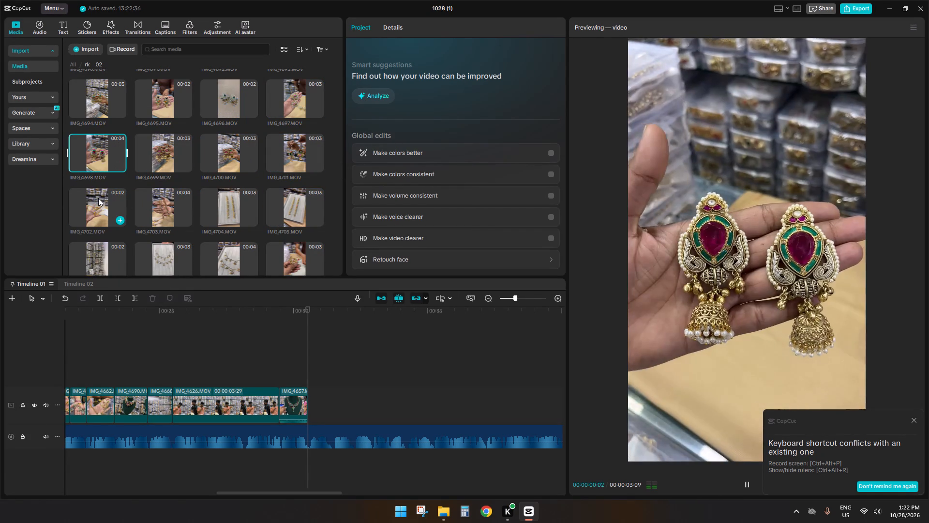
click(98, 198)
click(163, 212)
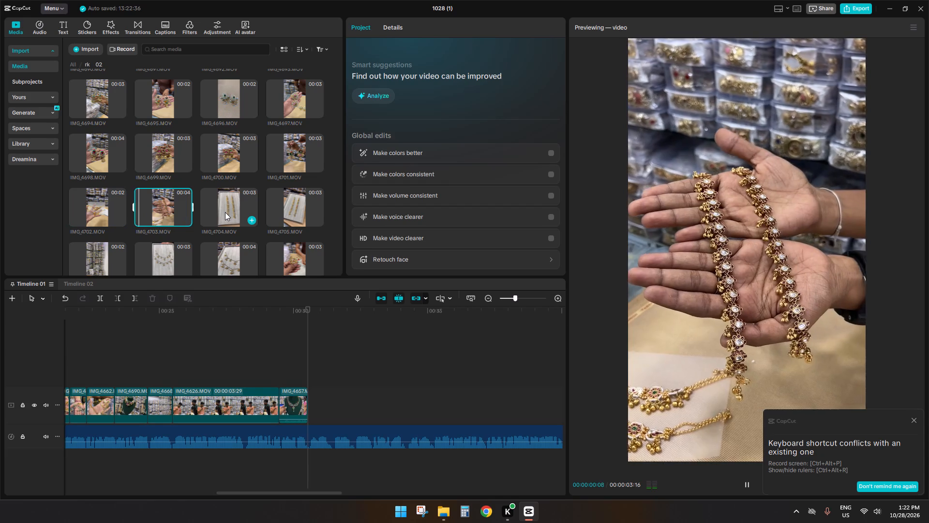
click(225, 212)
scroll(225, 212, down, 1)
click(227, 220)
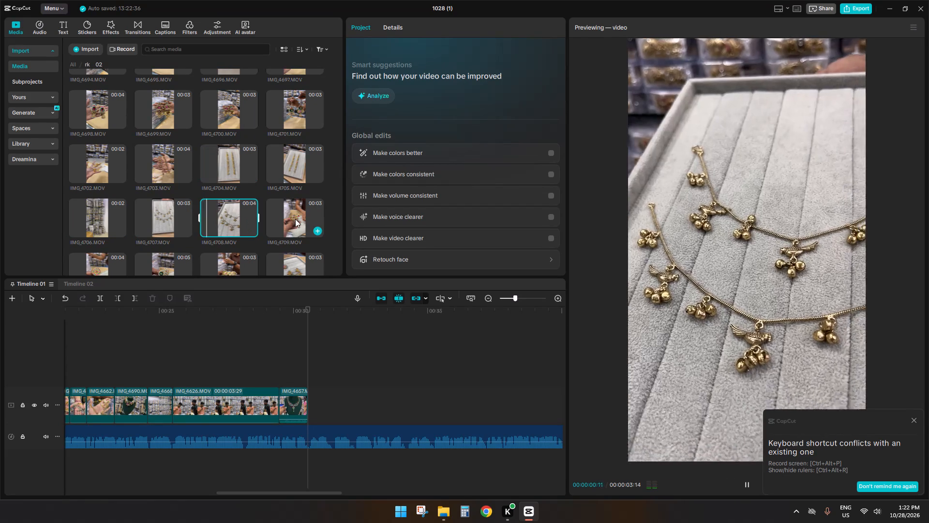
click(295, 219)
click(300, 158)
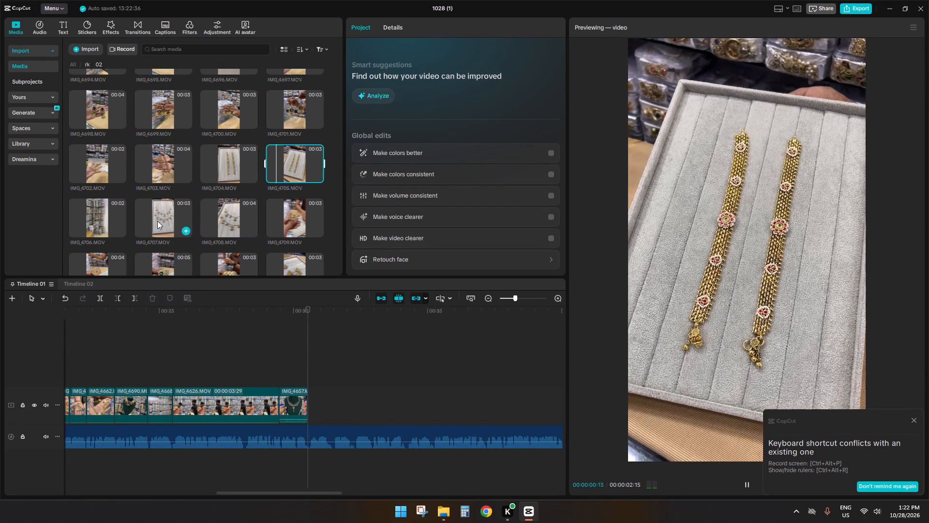
click(158, 221)
click(98, 216)
Preview the ring and brooch clips in the media folder, from IMG_4710.MOV through IMG_4718.MOV.
scroll(98, 216, down, 2)
click(90, 172)
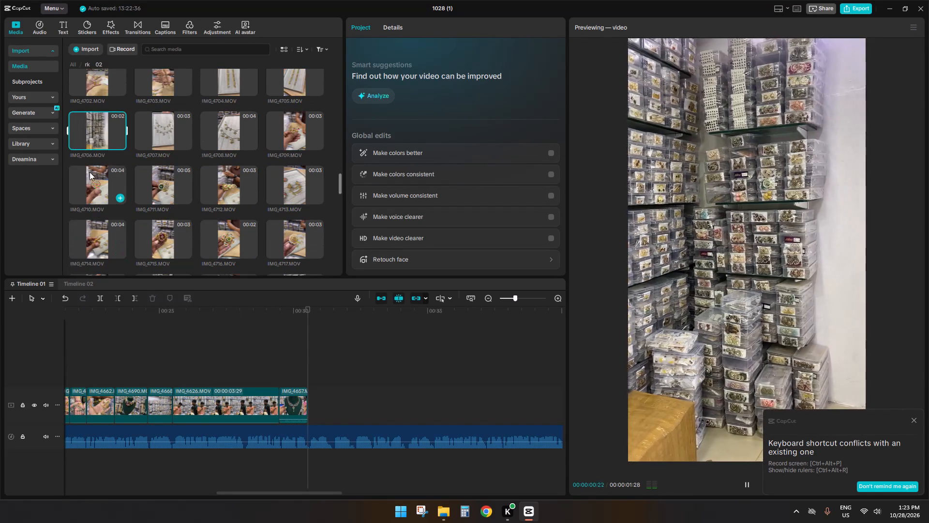
click(167, 185)
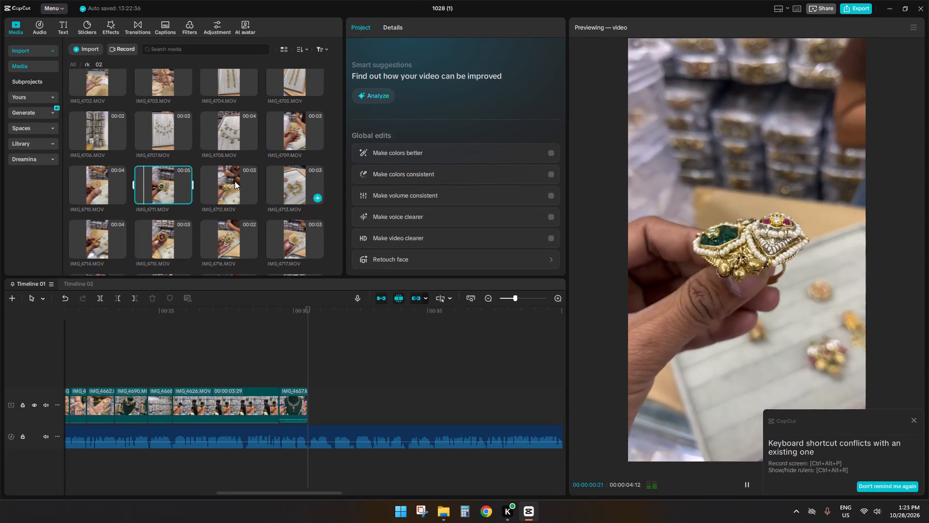
click(231, 183)
click(282, 184)
scroll(285, 186, down, 1)
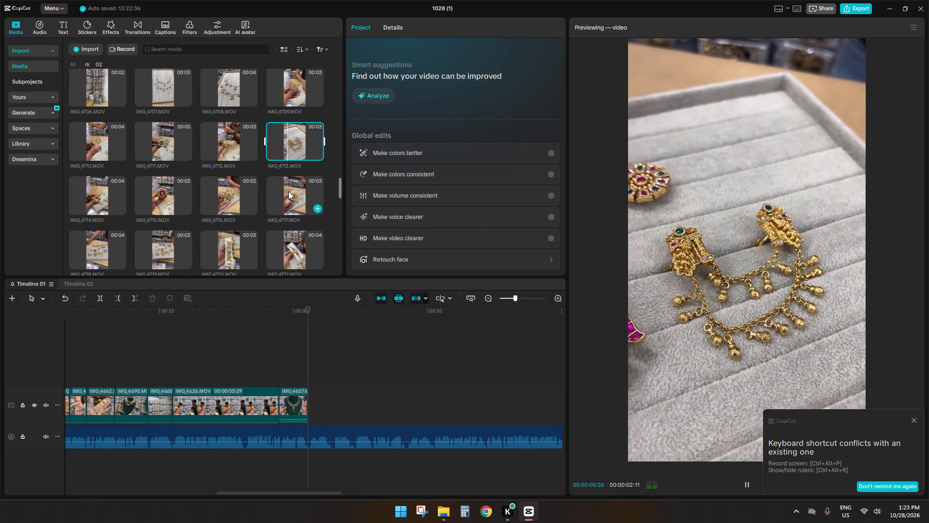
click(289, 191)
click(235, 186)
scroll(235, 186, down, 2)
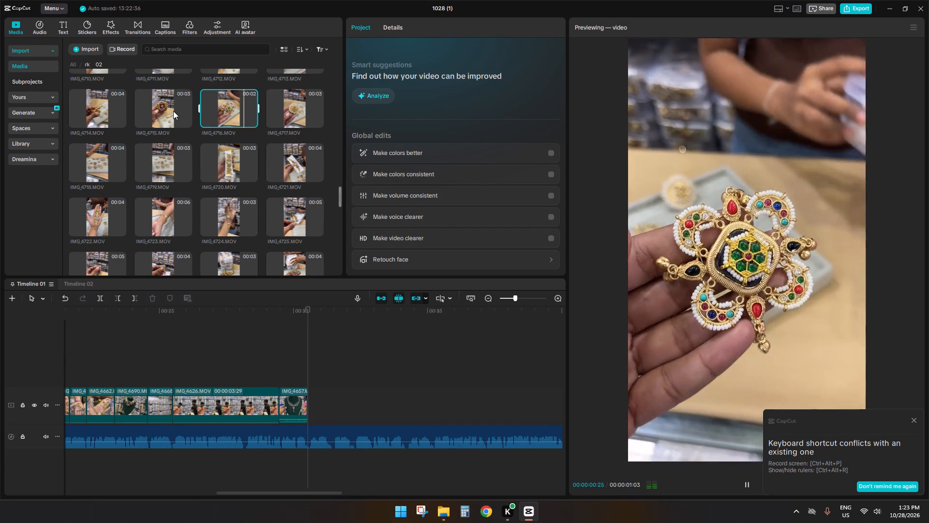
click(173, 111)
click(101, 115)
click(100, 160)
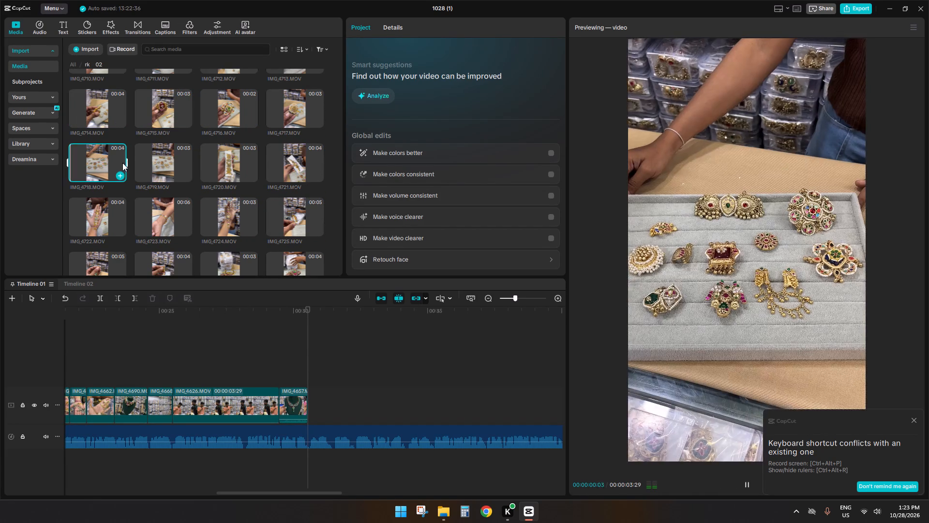
Preview the jewellery tray, watch and pendant clips in the media folder, from IMG_4719.MOV through IMG_4729.MOV.
click(148, 163)
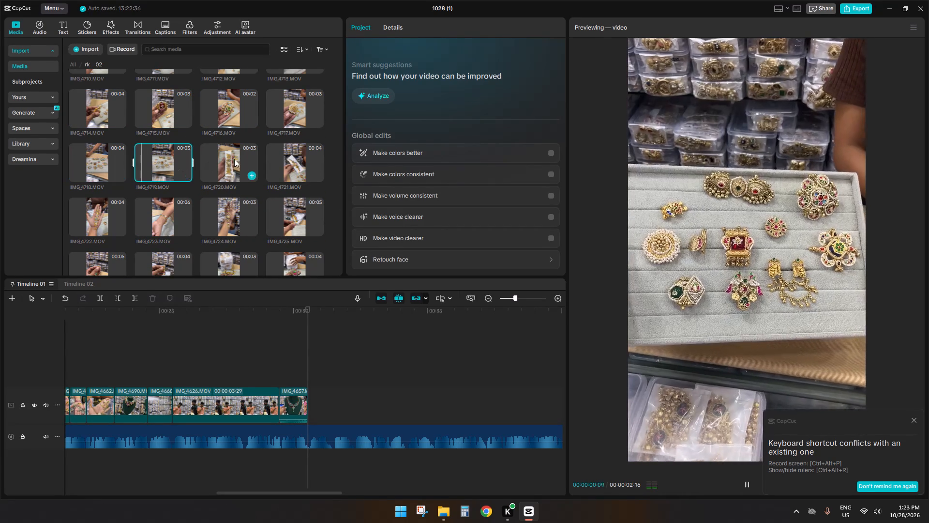
click(227, 155)
click(284, 161)
scroll(283, 162, down, 1)
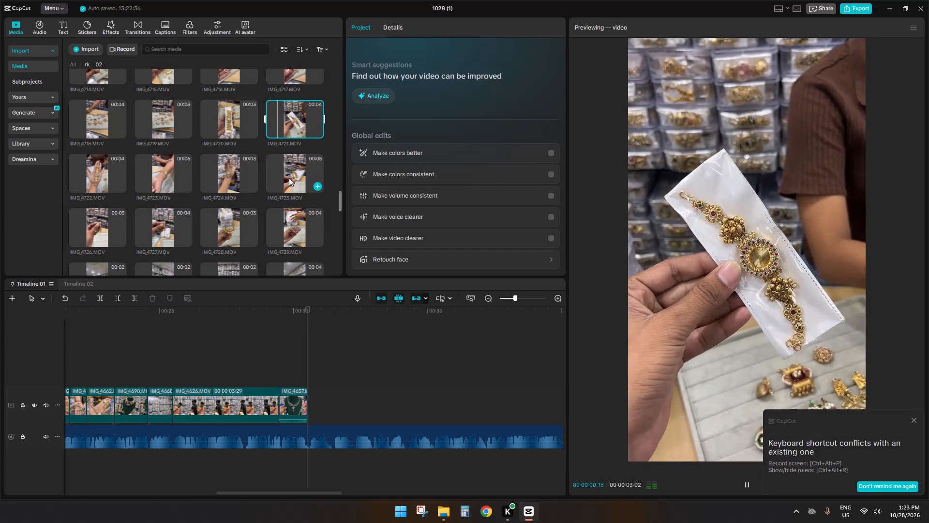
click(293, 188)
click(230, 179)
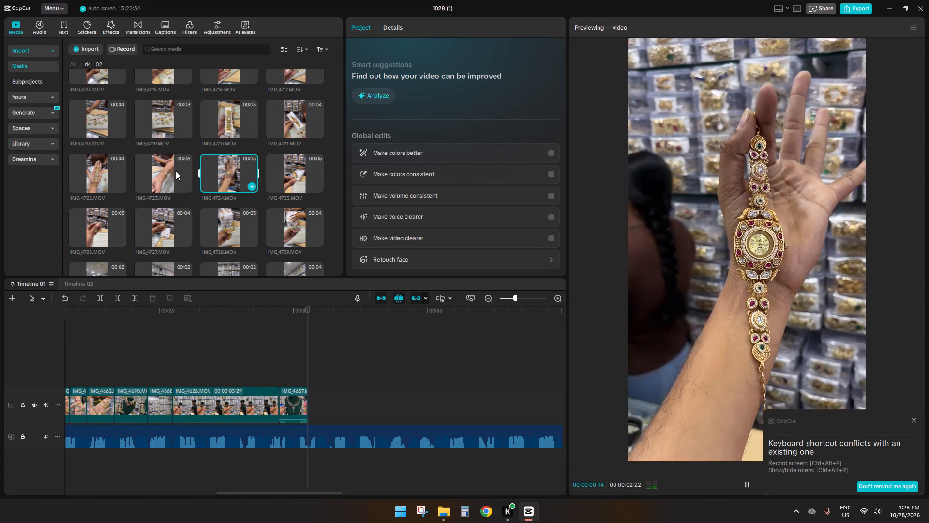
click(157, 164)
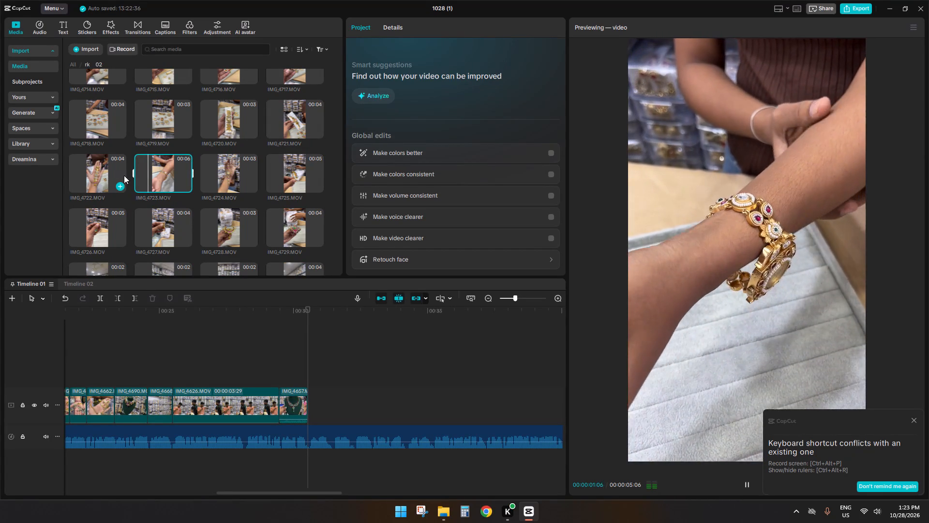
click(175, 226)
click(230, 221)
click(291, 221)
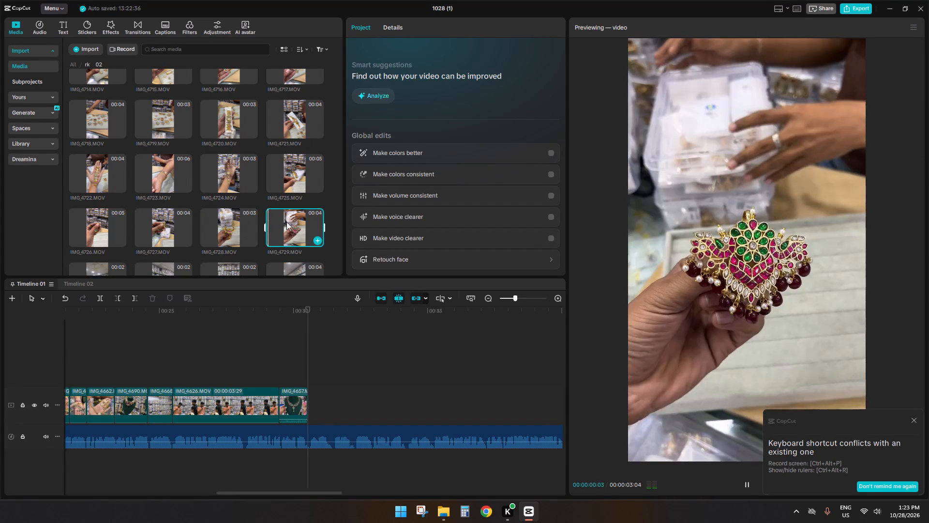
click(113, 222)
scroll(114, 222, down, 3)
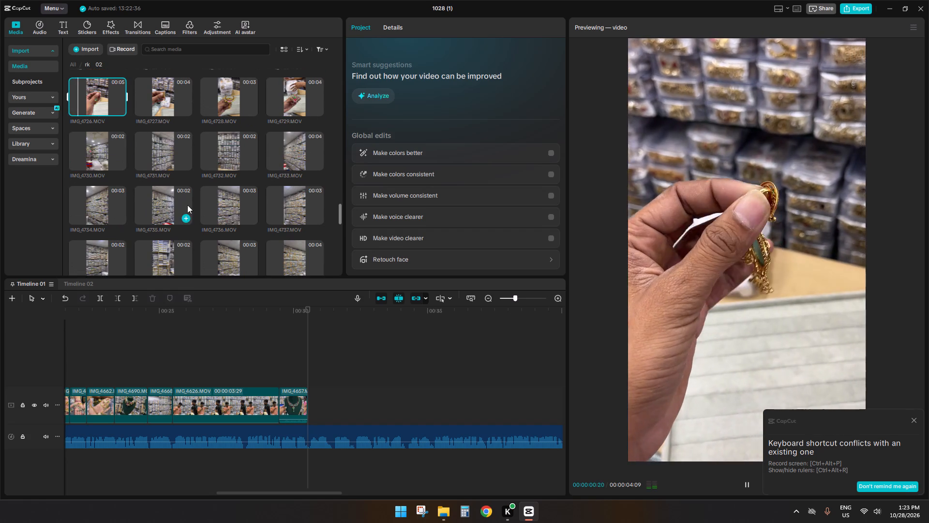
Preview the bangle and bracelet clips in the media folder, between IMG_4746.MOV and IMG_4763.MOV.
scroll(186, 237, down, 8)
scroll(208, 228, up, 2)
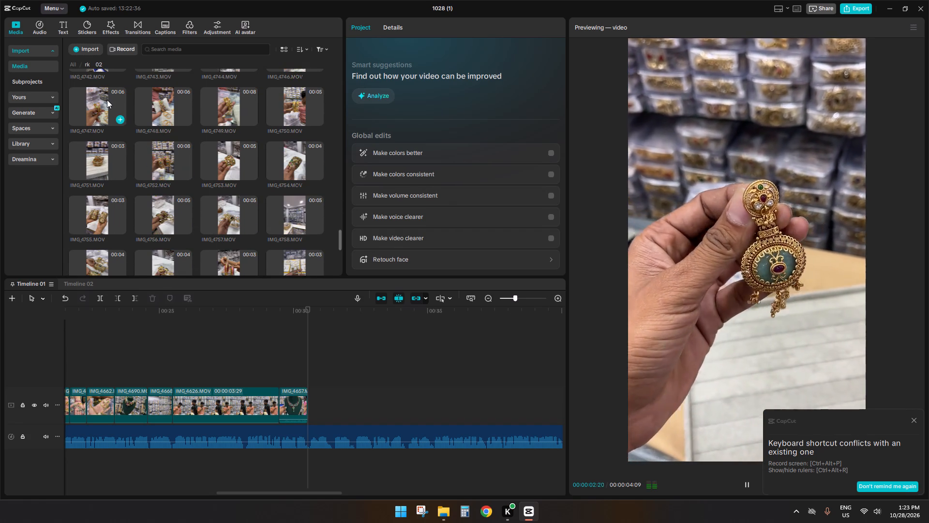
click(107, 100)
click(166, 110)
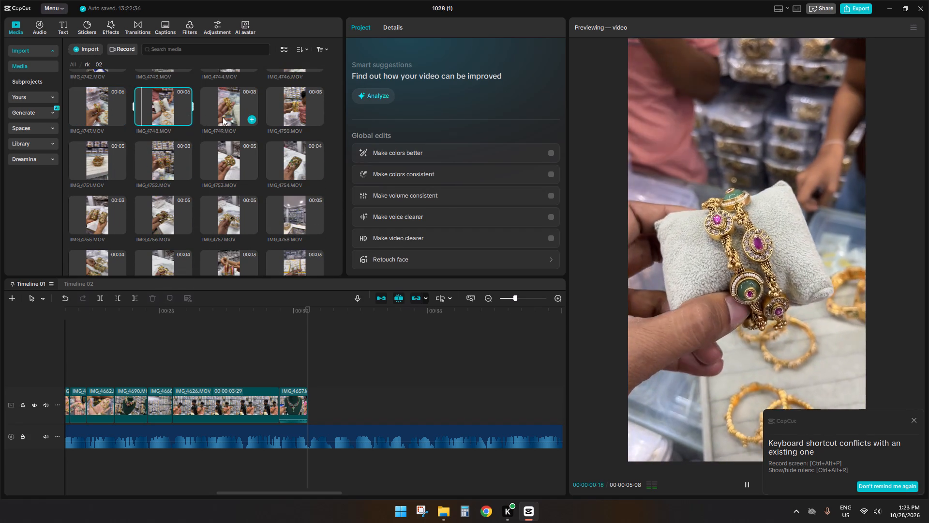
click(223, 117)
scroll(240, 148, up, 1)
click(272, 101)
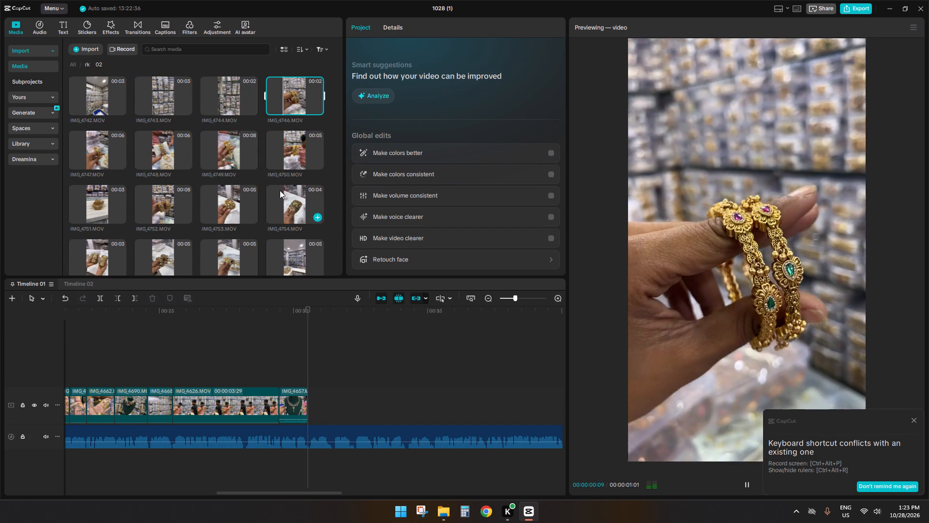
click(280, 190)
scroll(282, 199, down, 4)
click(212, 202)
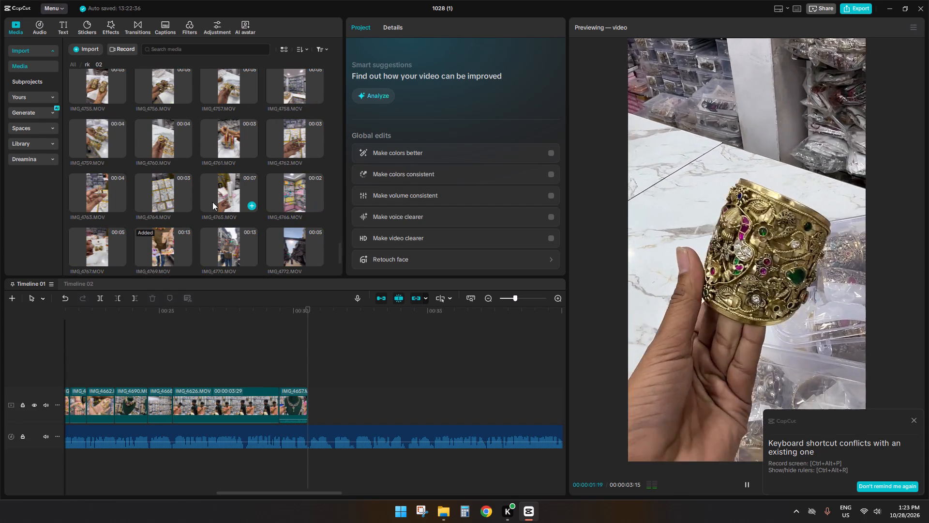
click(226, 141)
click(154, 139)
click(87, 131)
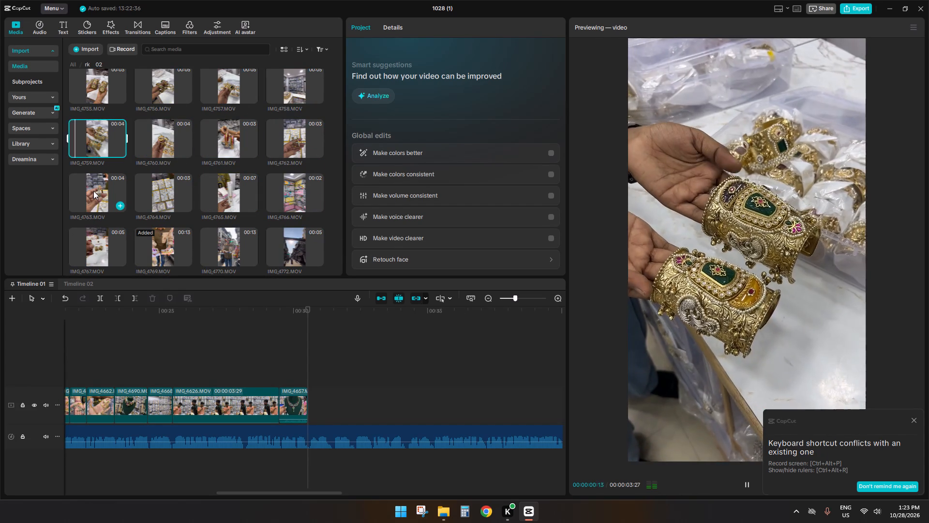
click(93, 191)
scroll(93, 199, down, 2)
scroll(111, 220, up, 3)
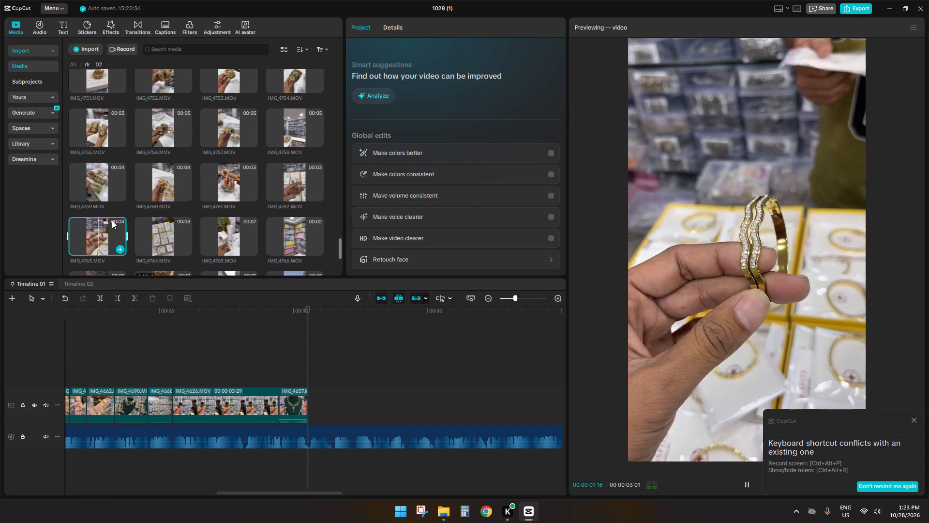
Add IMG_4747.MOV to the main track directly after IMG_4657.MOV.
scroll(112, 220, up, 2)
click(96, 113)
drag(92, 104, 280, 319)
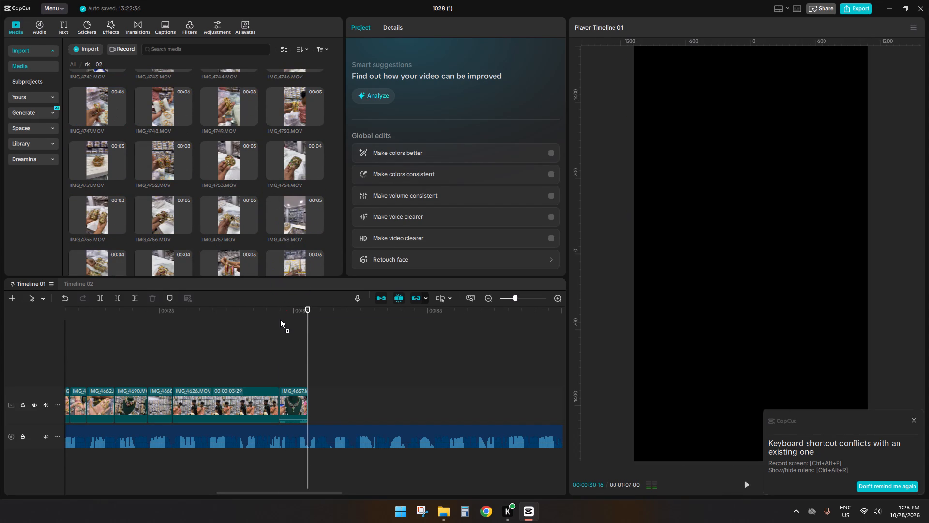
drag(280, 319, 313, 396)
Cut off the opening part of IMG_4747.MOV up to 00:32:08 on the timeline, closing the gap.
click(327, 352)
drag(327, 352, 355, 348)
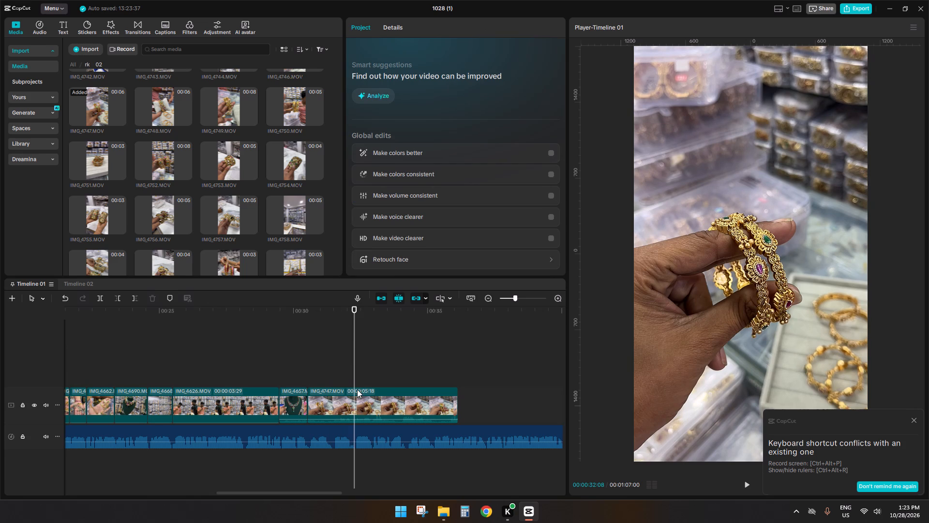
click(351, 404)
key(q)
Play IMG_4747.MOV on the timeline and cut off its end at 00:31:13.
key(space)
key(space)
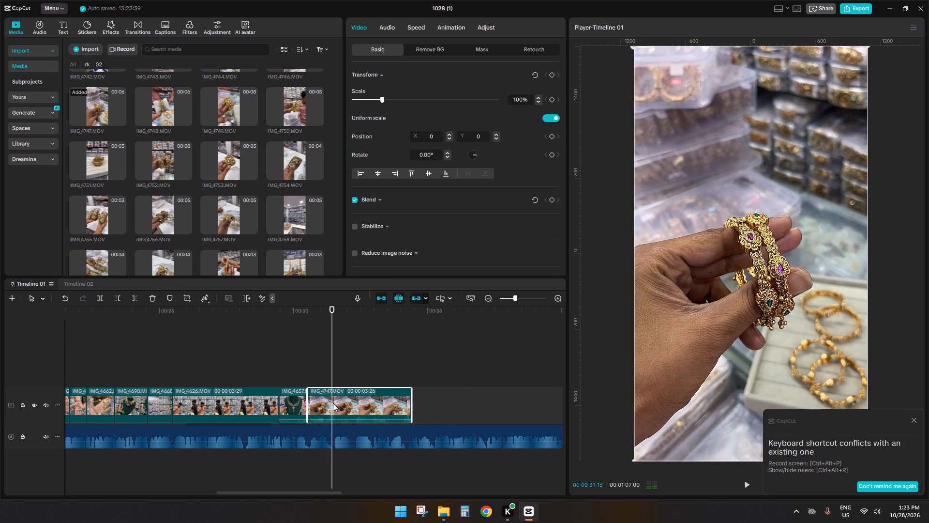
text(sd)
key(space)
click(331, 384)
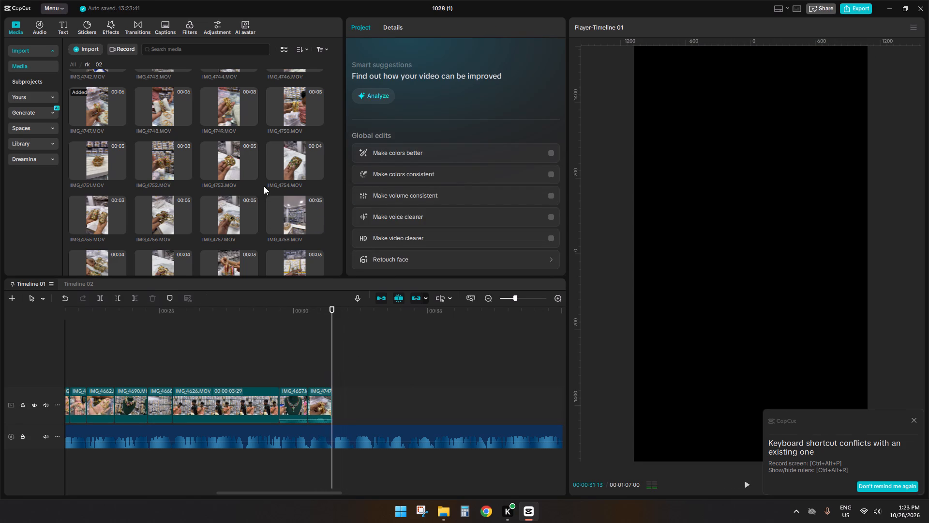
Preview the bangle, bracelet and shop clips in the media folder between IMG_4749.MOV and IMG_4770.MOV.
click(233, 154)
click(230, 124)
click(287, 121)
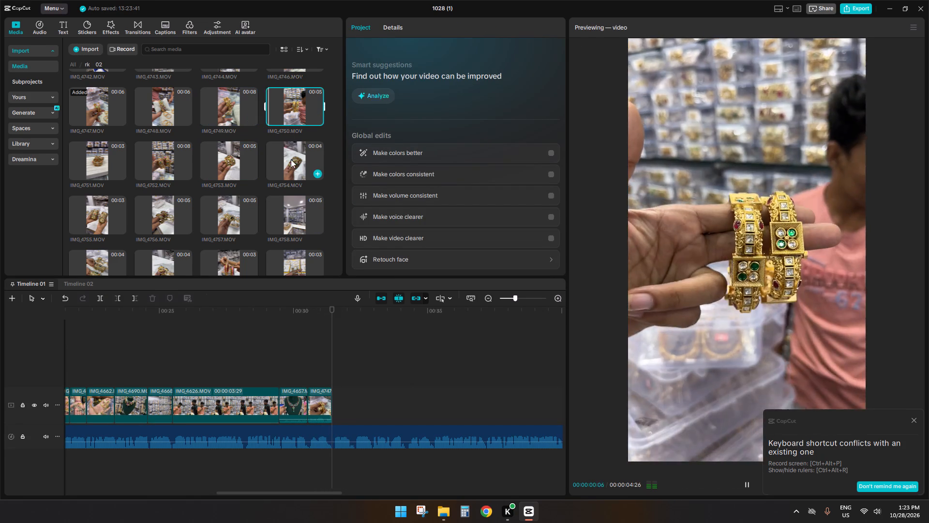
click(291, 160)
scroll(291, 160, down, 3)
click(287, 185)
click(284, 138)
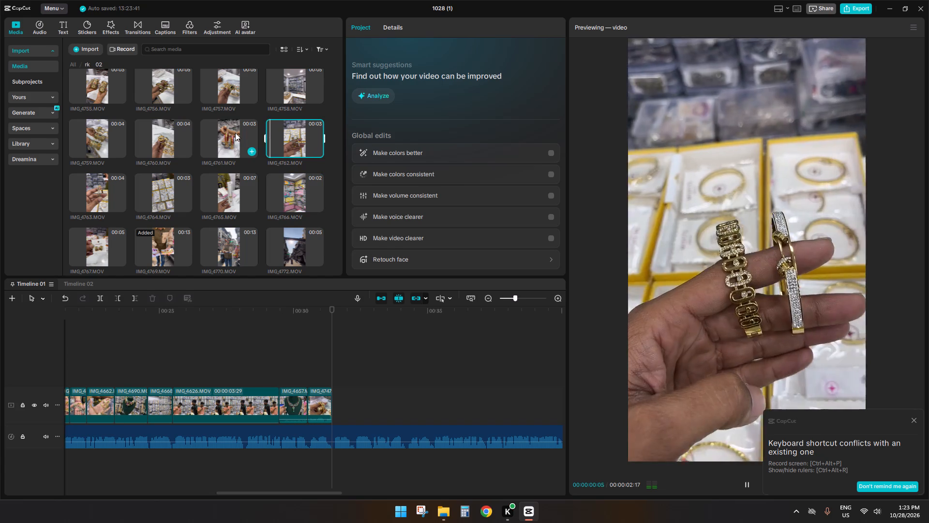
click(235, 133)
click(173, 132)
click(119, 138)
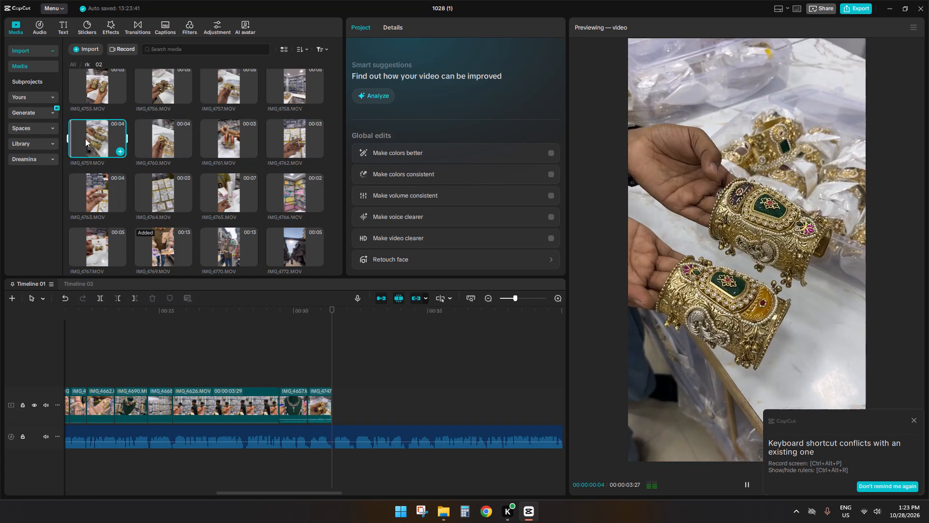
click(104, 168)
click(148, 178)
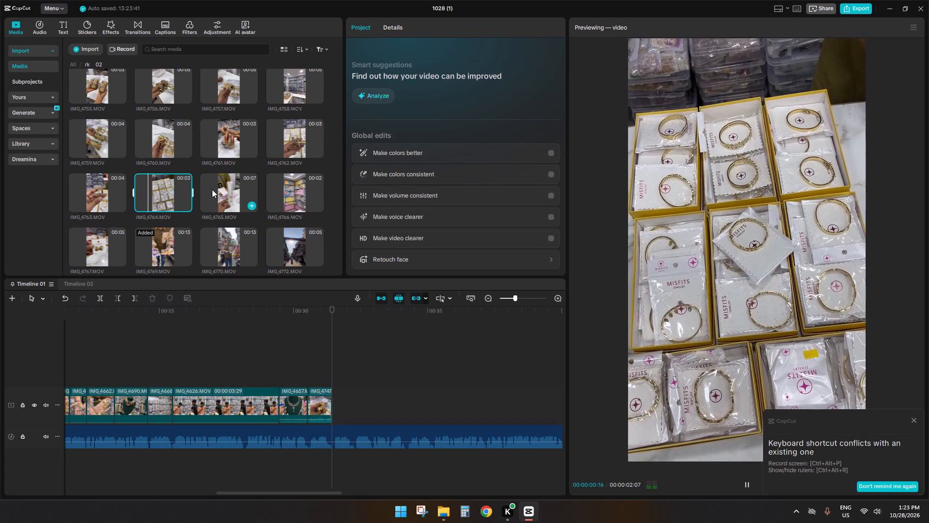
click(212, 189)
click(285, 192)
scroll(285, 192, down, 1)
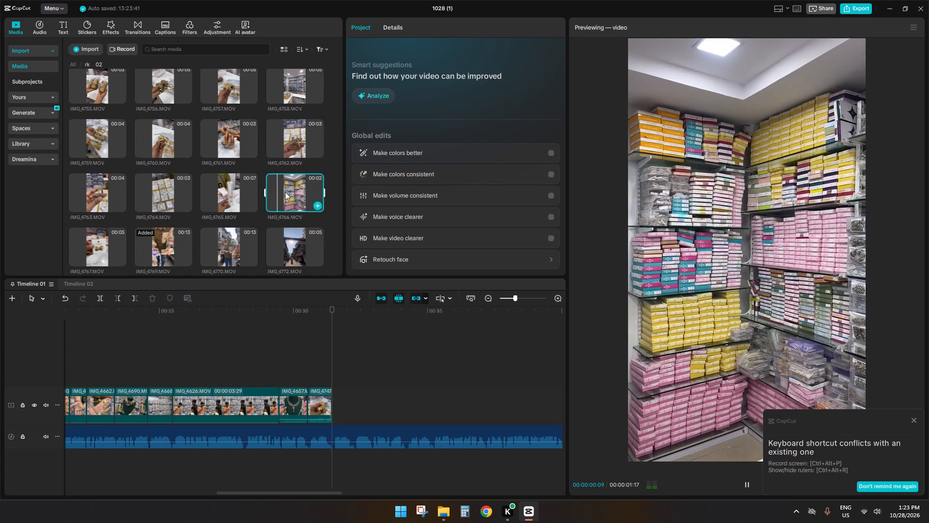
click(231, 208)
click(166, 192)
click(110, 196)
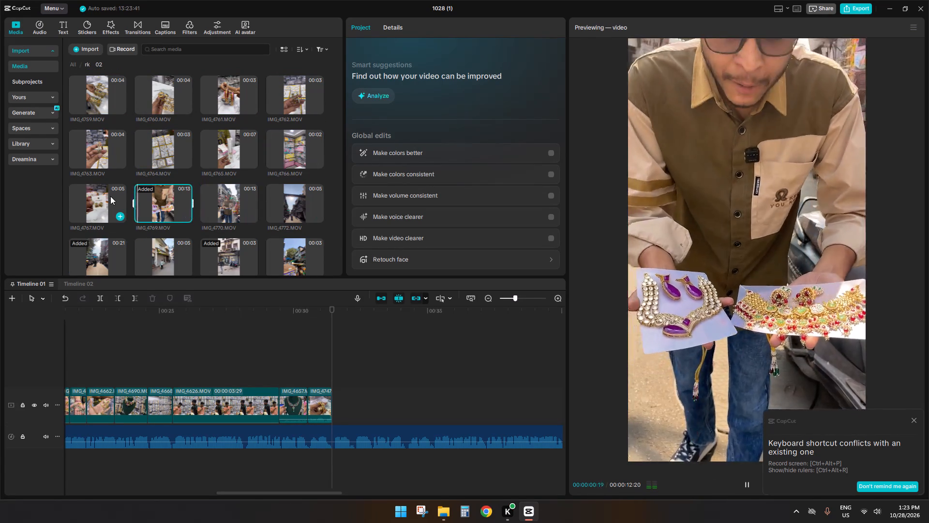
Preview the ring and jewellery-tray clips in the media folder between IMG_4707.MOV and IMG_4719.MOV.
scroll(171, 182, up, 11)
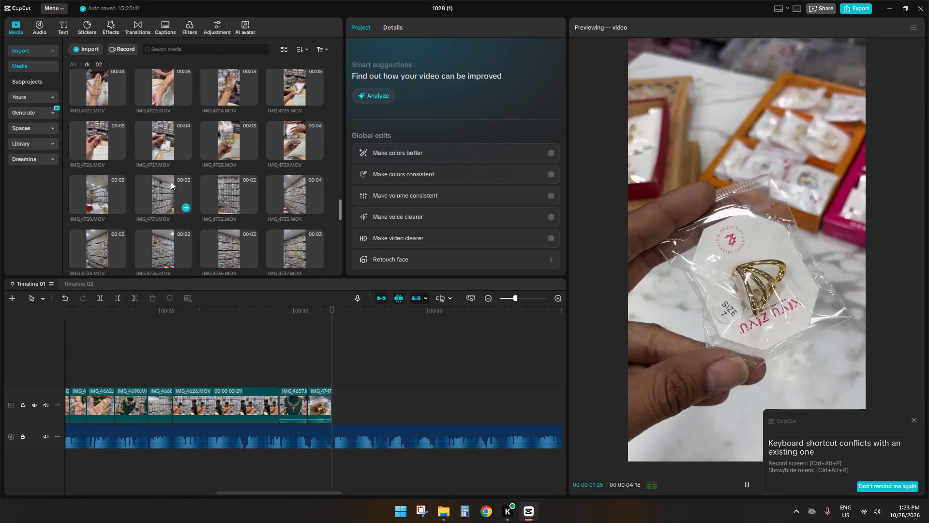
scroll(171, 182, up, 3)
click(158, 154)
scroll(167, 166, up, 2)
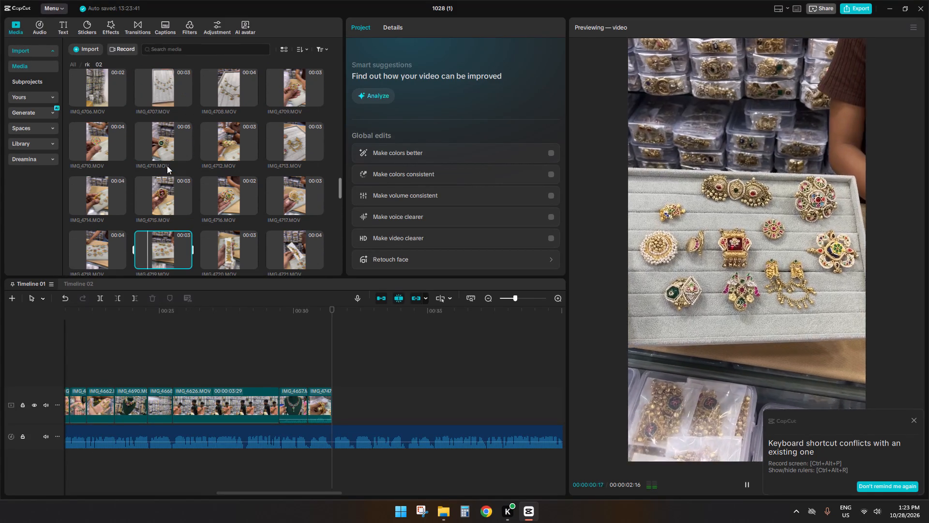
click(165, 192)
click(205, 188)
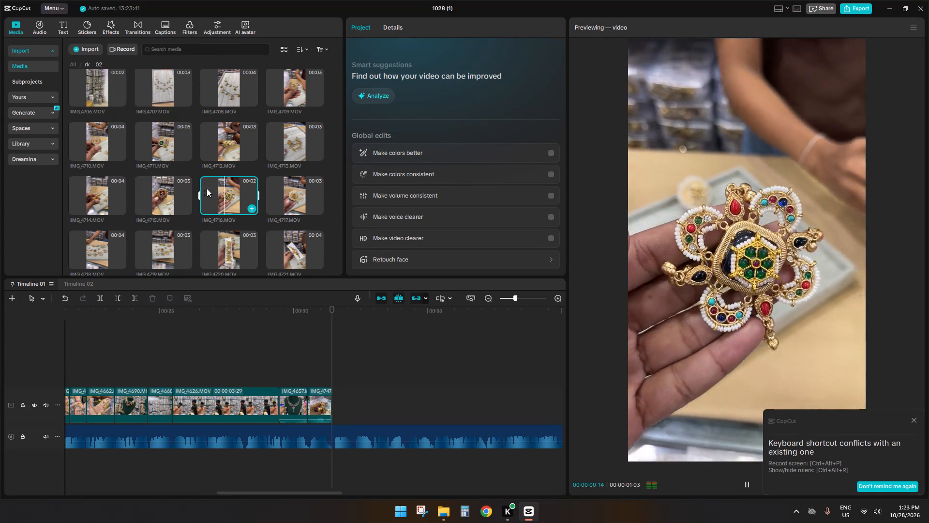
click(291, 158)
click(290, 193)
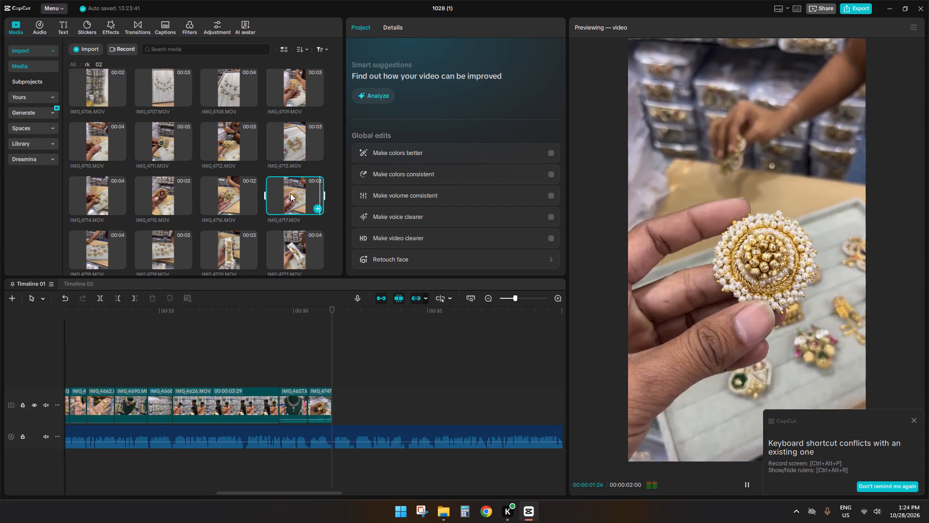
click(105, 200)
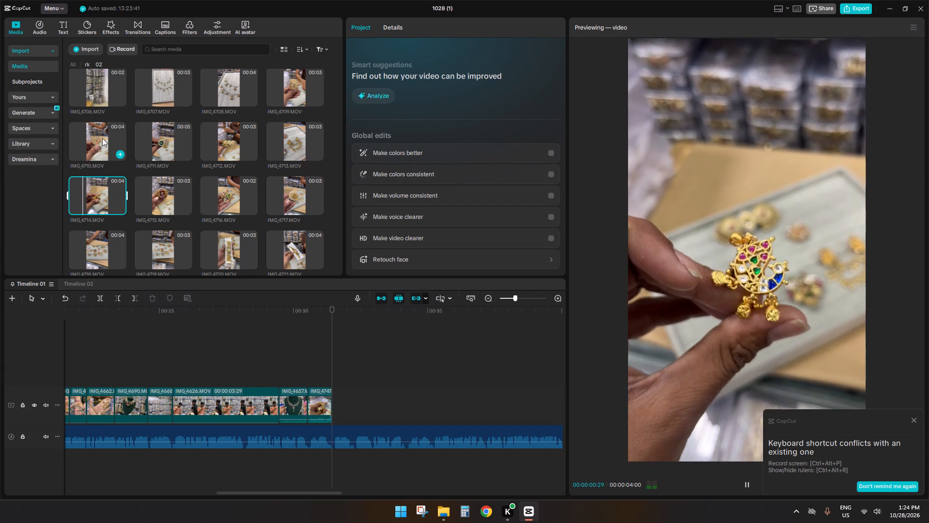
click(102, 138)
scroll(194, 213, up, 1)
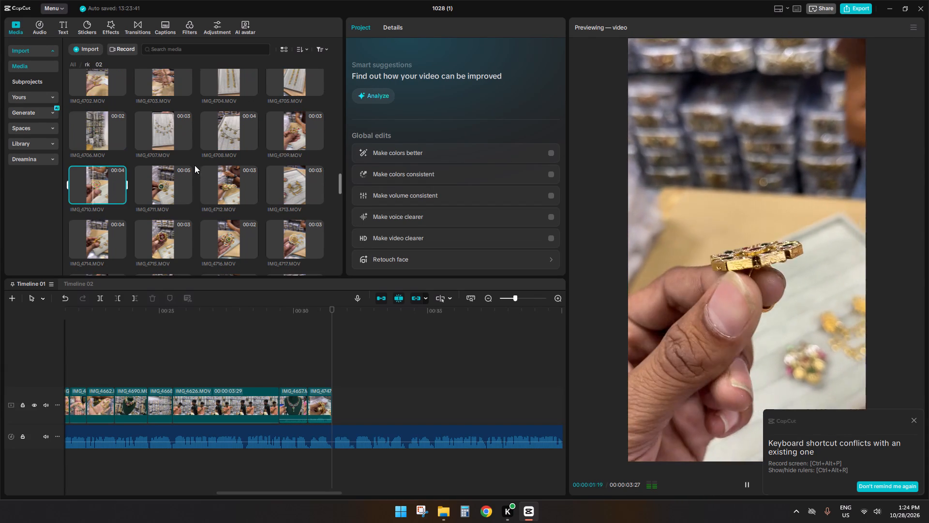
click(154, 144)
click(277, 144)
Preview the bracelet and other jewellery clips in the media folder from IMG_4705.MOV back to IMG_4699.MOV.
scroll(281, 205, up, 1)
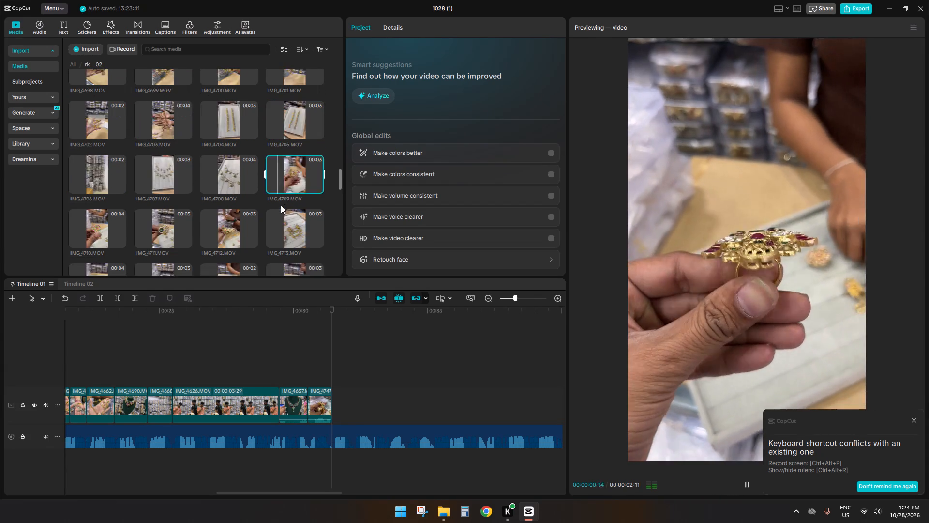
scroll(281, 205, up, 1)
click(271, 147)
click(216, 157)
click(173, 158)
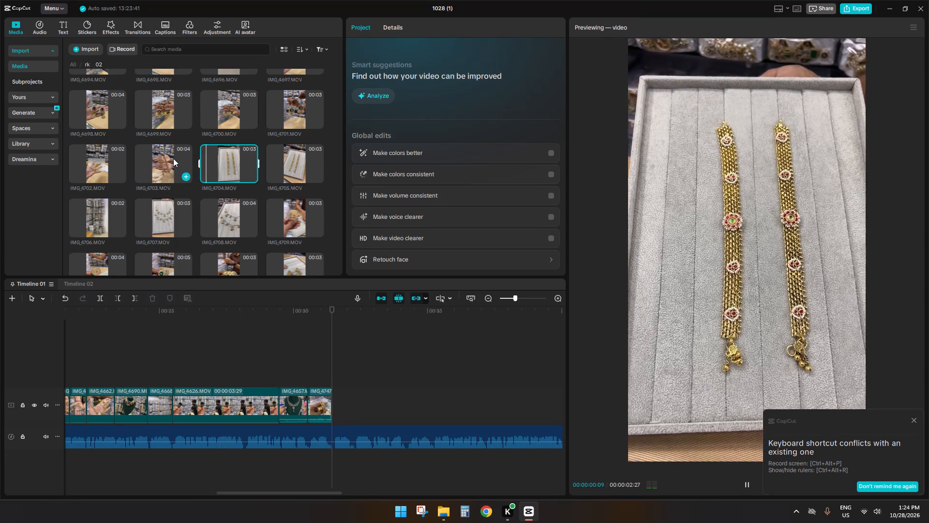
click(97, 157)
scroll(156, 185, up, 2)
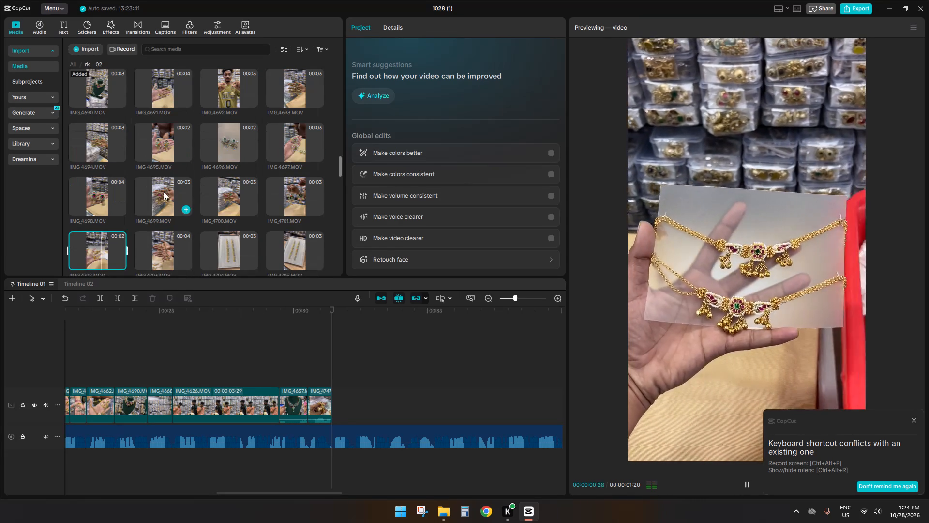
click(164, 192)
Add the earring clip IMG_4698.MOV after IMG_4747.MOV on the main track and cut off its end at 00:32:08.
click(94, 200)
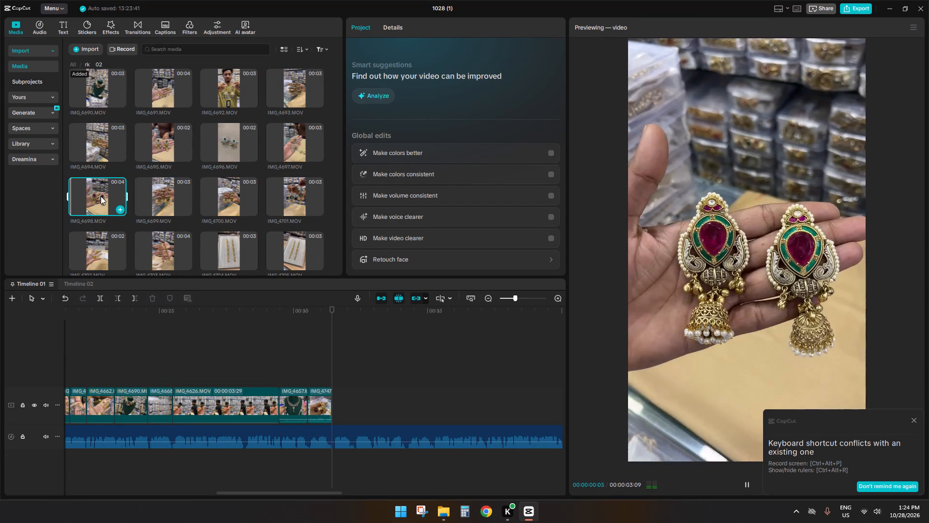
drag(101, 196, 342, 392)
key(space)
key(space)
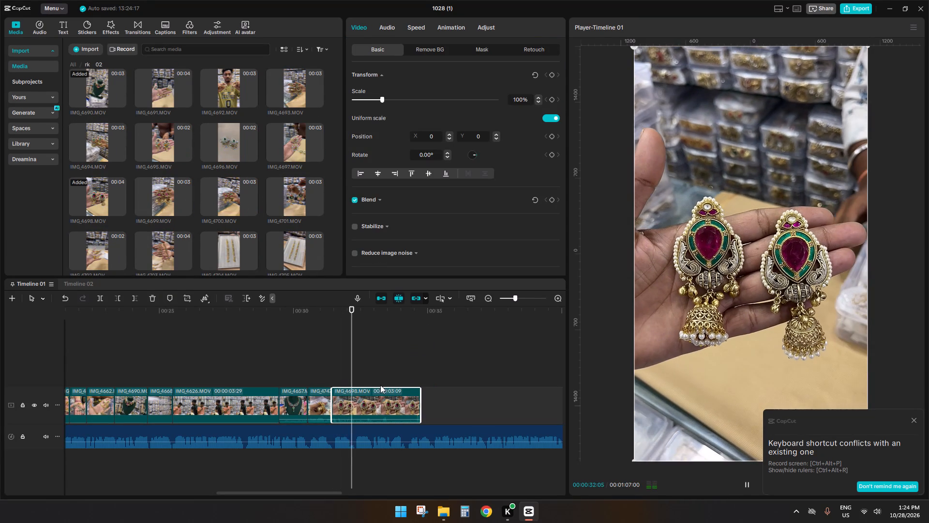
key(space)
key(space)
click(361, 370)
drag(360, 369, 354, 372)
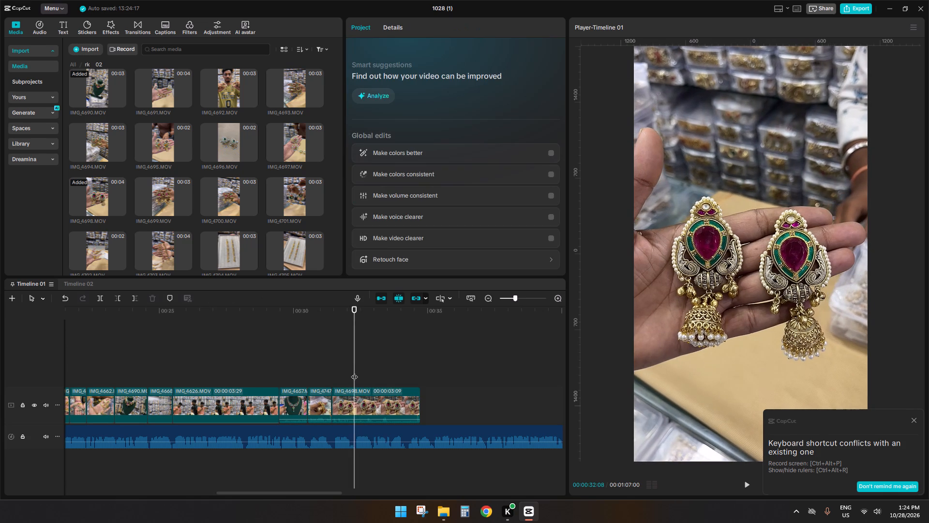
click(368, 410)
key(s)
key(d)
Add the bracelet clip IMG_4704.MOV after IMG_4698.MOV on the main track and cut off its end at 00:32:29.
click(174, 243)
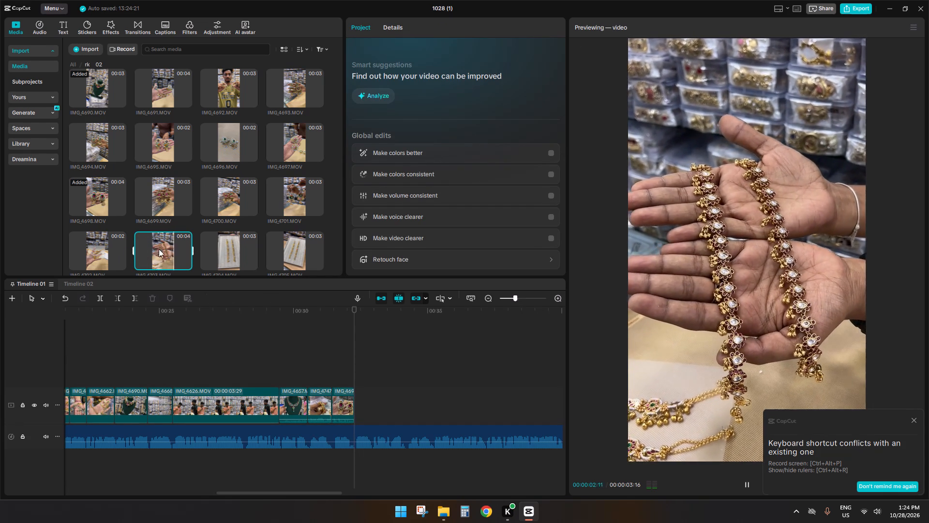
click(279, 249)
click(227, 251)
scroll(227, 251, down, 2)
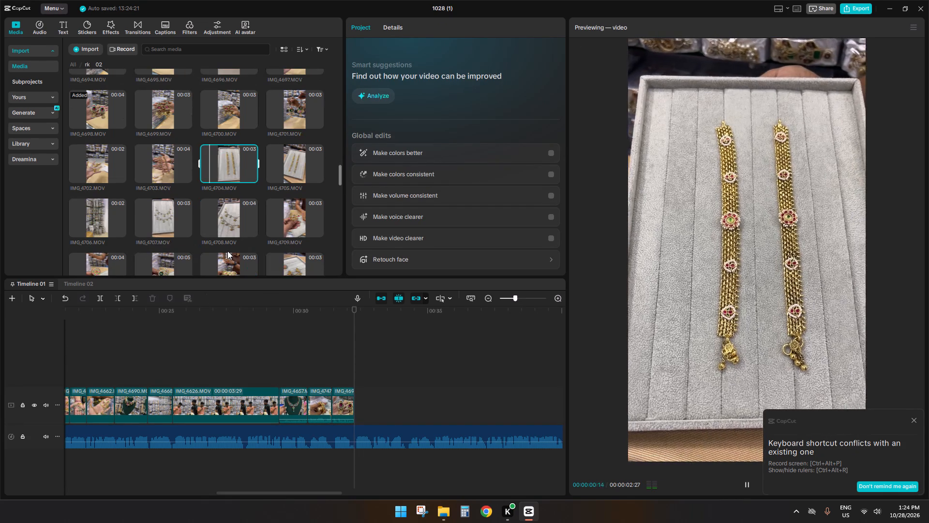
key(space)
drag(226, 155, 404, 397)
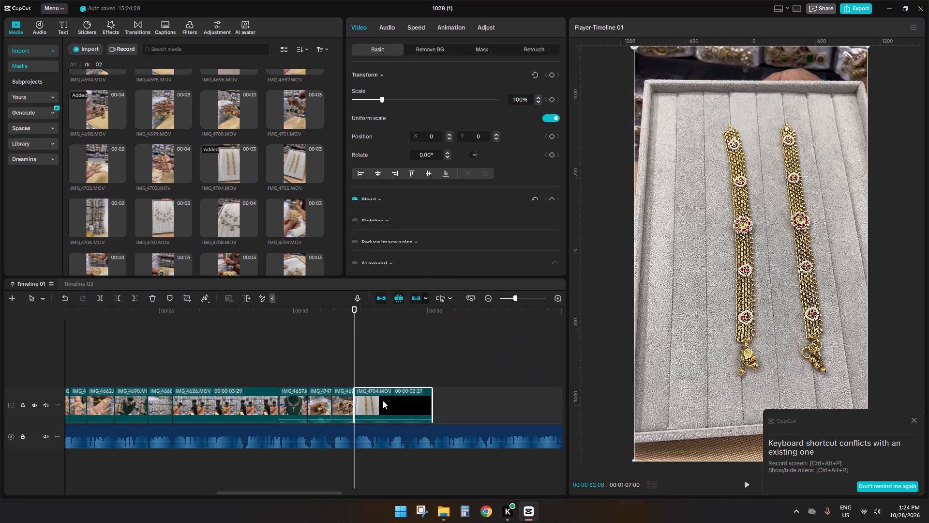
key(space)
key(space)
text(sd)
key(space)
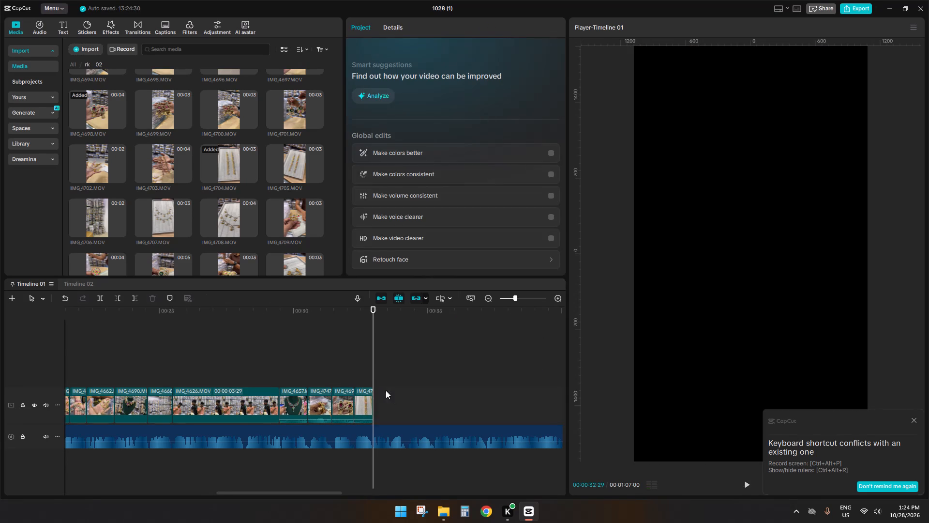
click(372, 373)
Add the watch-bracelet clip IMG_4720.MOV after IMG_4704.MOV on the main track and cut off its end at 00:34:06.
click(298, 228)
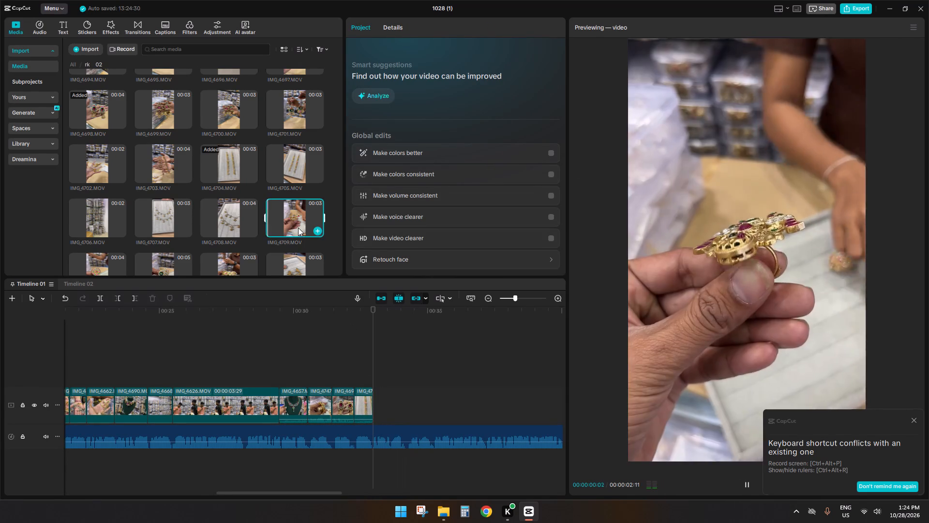
scroll(298, 228, down, 1)
click(298, 228)
scroll(277, 235, down, 2)
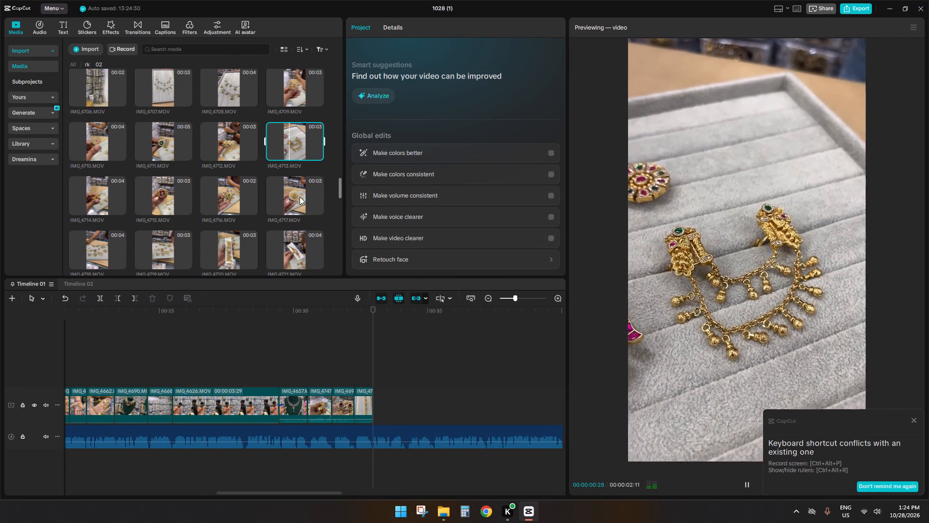
click(300, 197)
scroll(233, 191, down, 2)
click(222, 163)
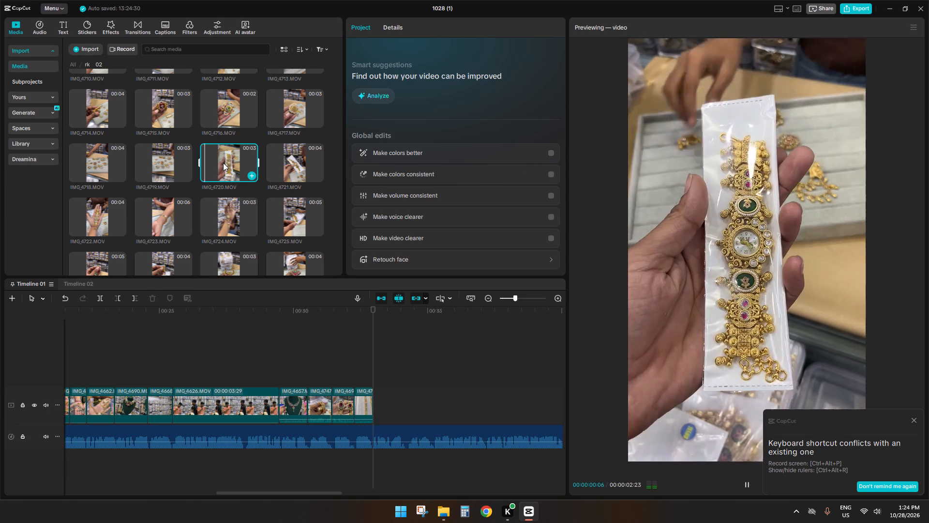
drag(223, 163, 391, 407)
key(space)
key(space)
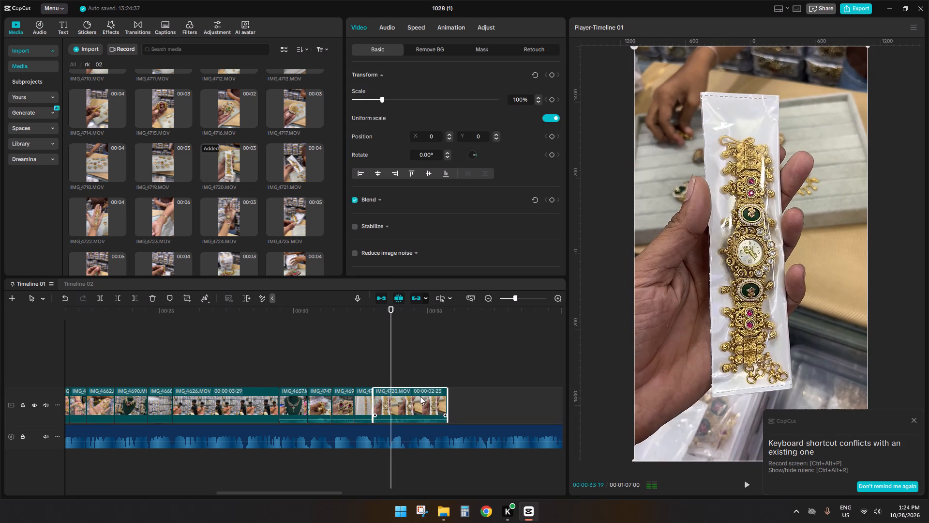
key(space)
key(space)
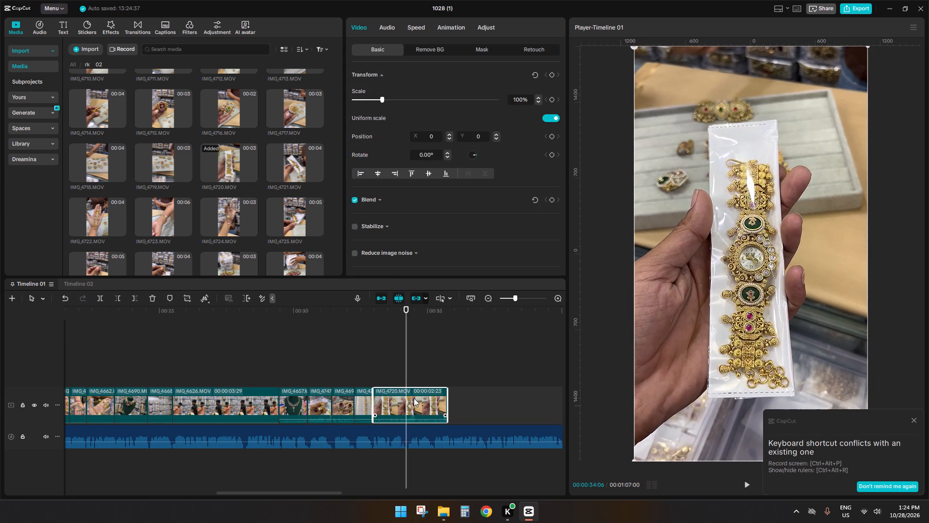
text(sd)
key(space)
click(405, 375)
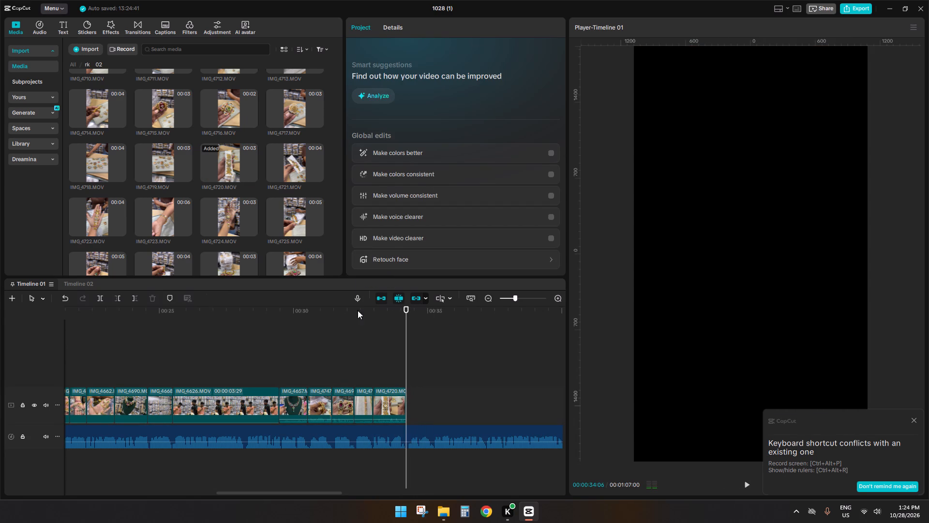
Add the ring clip IMG_4715.MOV after IMG_4720.MOV on the main track and cut off its end at 00:34:17.
click(228, 121)
click(162, 106)
drag(162, 106, 416, 403)
key(space)
key(space)
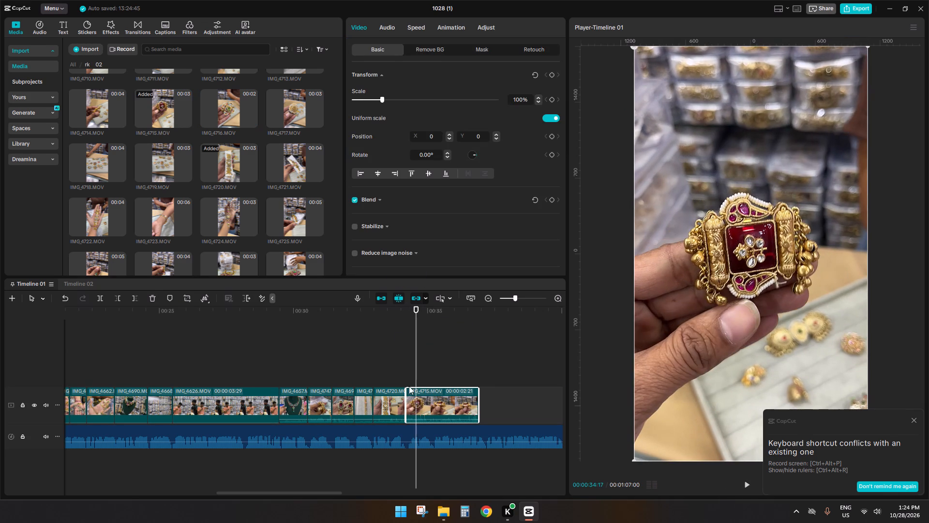
key(s)
key(d)
Add IMG_4716.MOV after IMG_4715.MOV on the main track and cut off its end at 00:35:16.
drag(228, 112, 446, 427)
key(space)
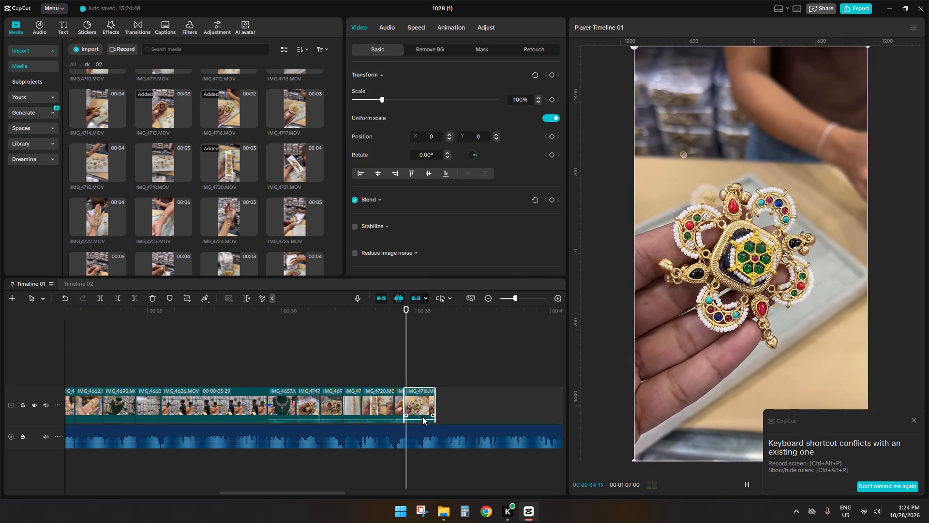
key(space)
key(space)
key(space)
text(sd)
key(space)
click(430, 371)
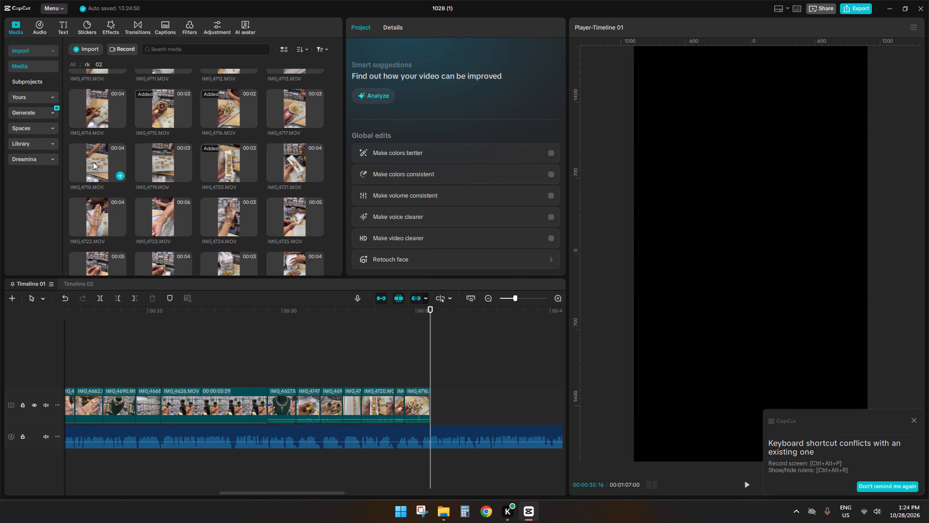
Add the jewellery-tray clip IMG_4718.MOV after IMG_4716.MOV on the main track and cut off its end at 00:37:04.
click(93, 162)
drag(93, 161, 435, 409)
key(space)
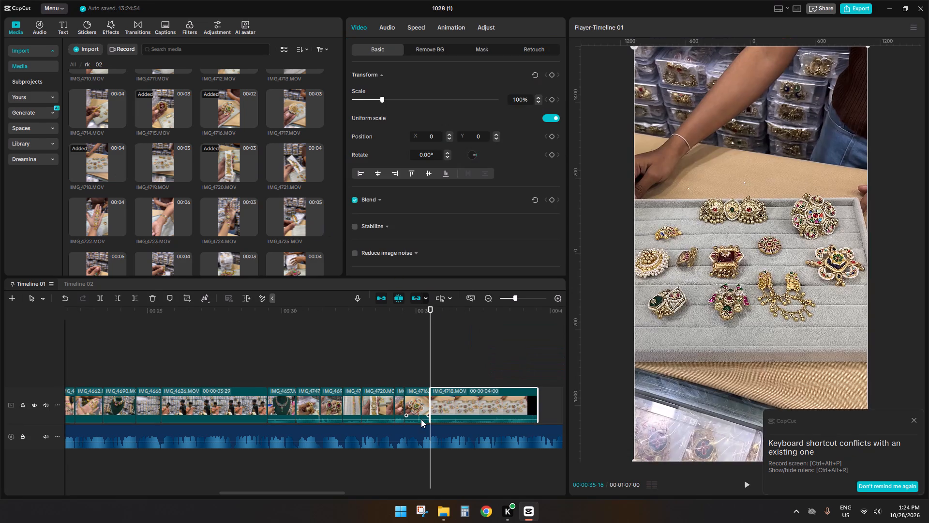
drag(317, 491, 358, 492)
key(space)
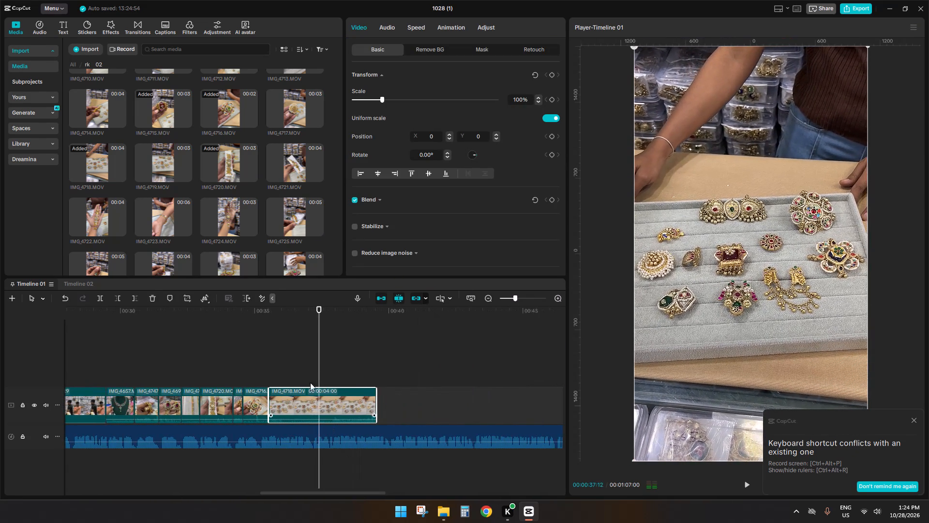
click(300, 358)
click(316, 359)
drag(316, 359, 312, 362)
click(318, 400)
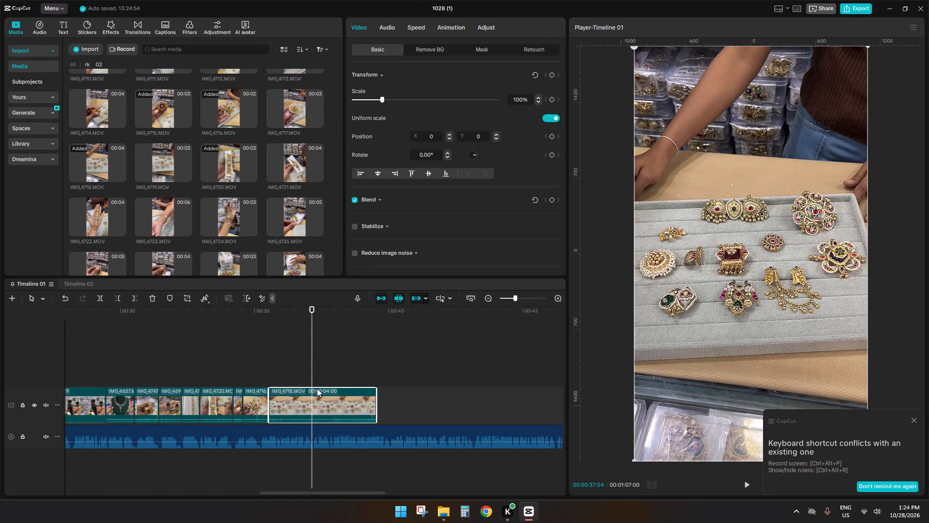
key(s)
key(d)
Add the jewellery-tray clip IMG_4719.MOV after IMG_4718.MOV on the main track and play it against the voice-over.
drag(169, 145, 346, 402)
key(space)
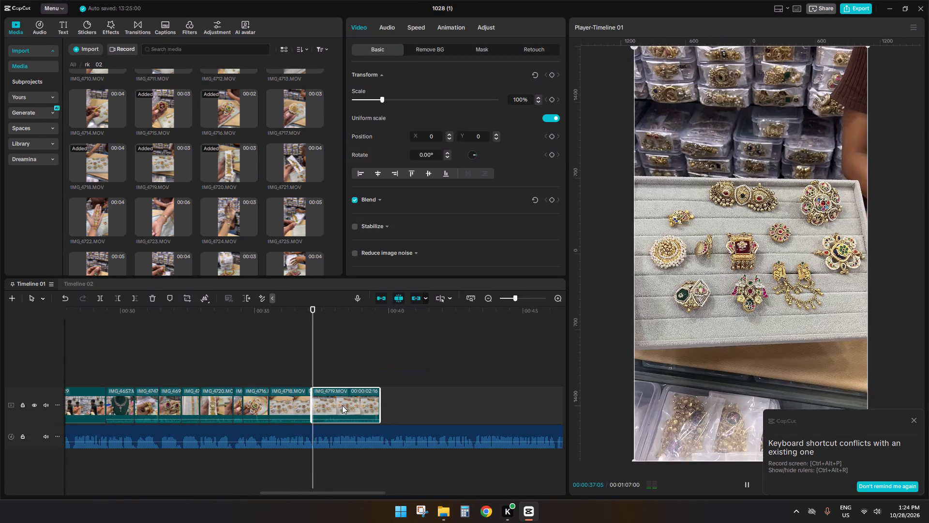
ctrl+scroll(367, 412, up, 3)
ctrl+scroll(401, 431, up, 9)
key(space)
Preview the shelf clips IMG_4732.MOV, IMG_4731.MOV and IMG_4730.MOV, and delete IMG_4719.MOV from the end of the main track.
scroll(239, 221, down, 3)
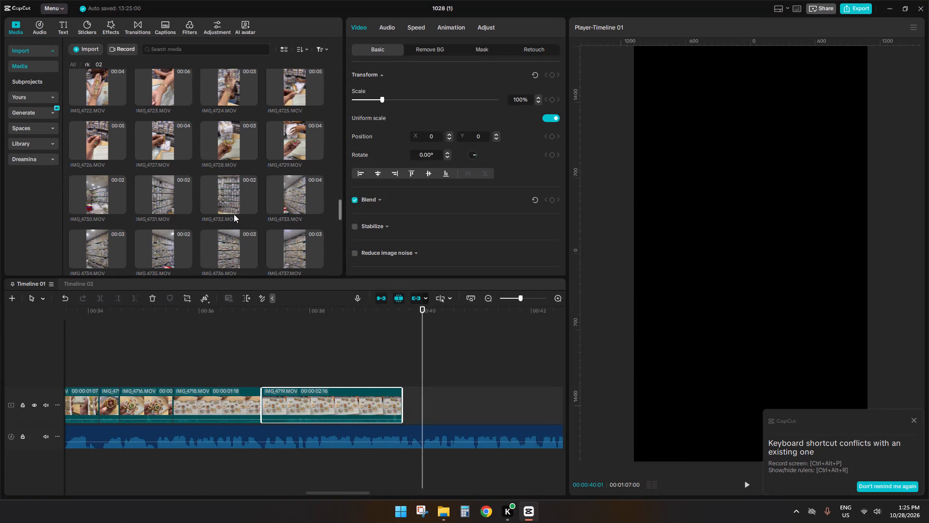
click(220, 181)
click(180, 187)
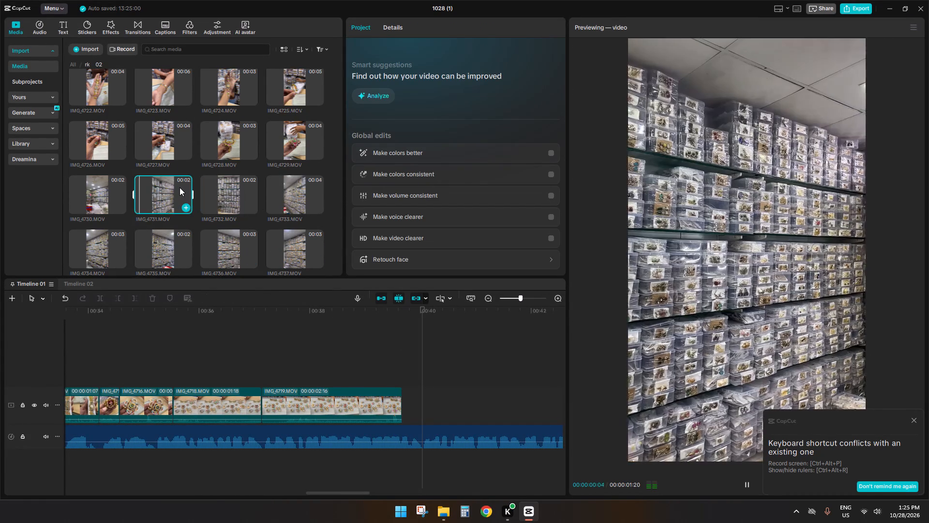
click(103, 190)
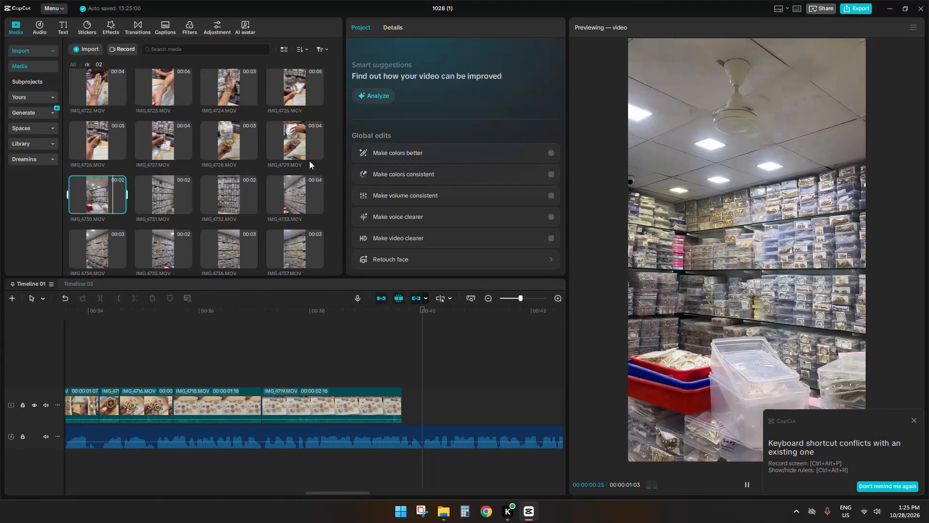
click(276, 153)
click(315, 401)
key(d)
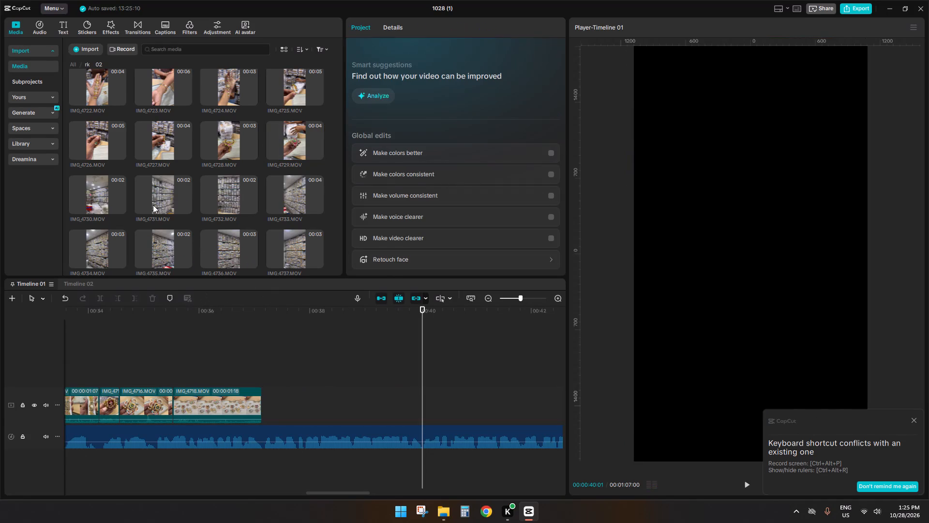
Preview the shelf clips from IMG_4731.MOV to IMG_4737.MOV and the gold-jewellery clip IMG_4713.MOV as candidates to follow IMG_4718.MOV.
click(153, 205)
click(224, 197)
click(288, 200)
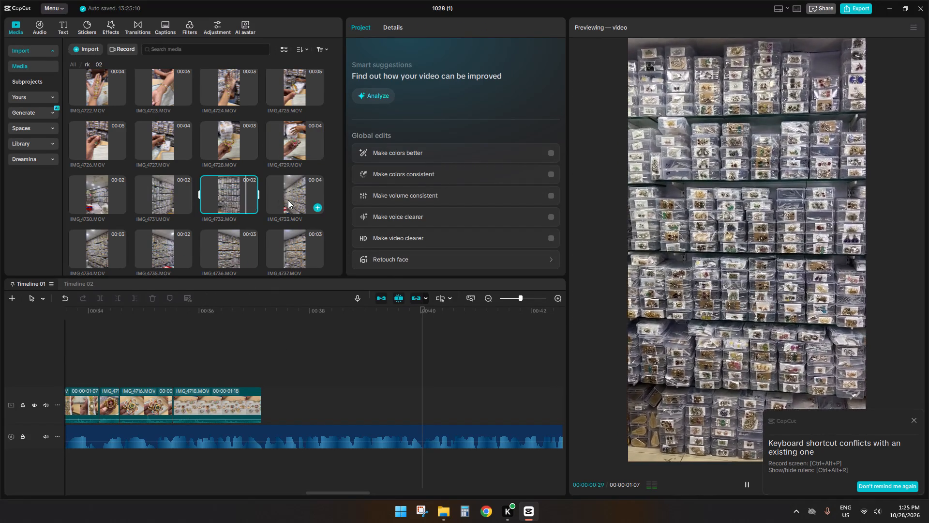
click(274, 248)
click(217, 243)
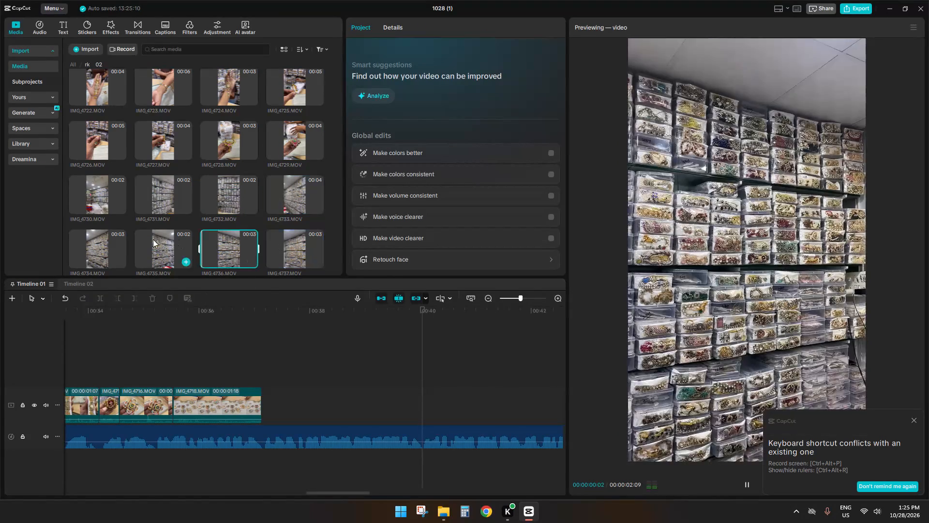
scroll(152, 228, up, 4)
scroll(168, 178, up, 2)
scroll(168, 178, down, 1)
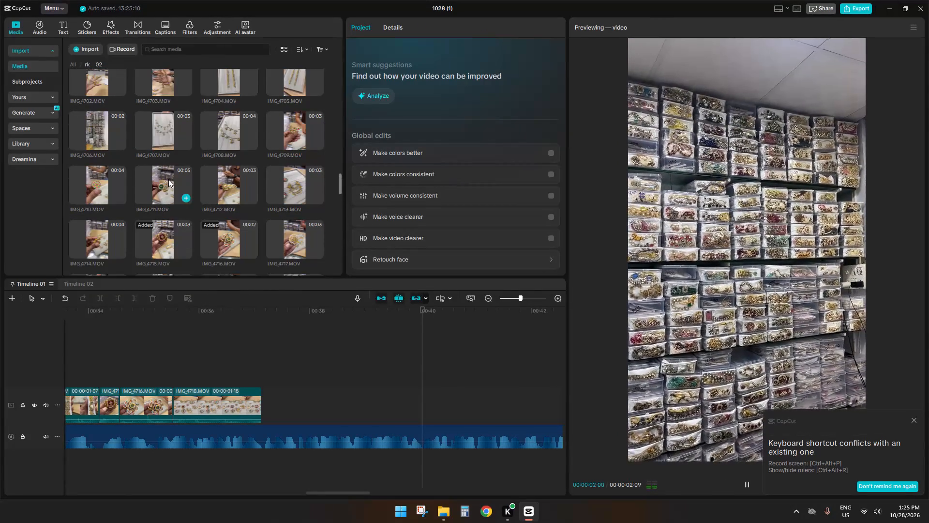
click(305, 145)
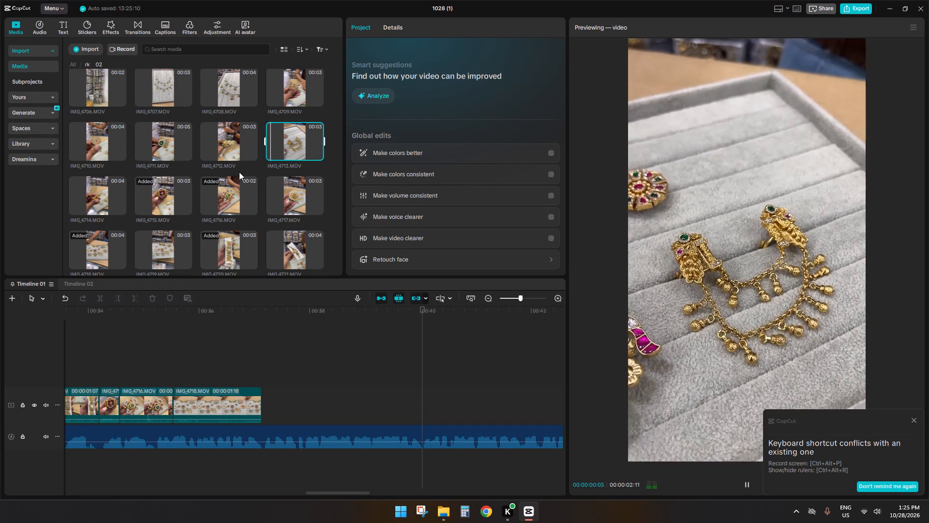
scroll(239, 172, down, 2)
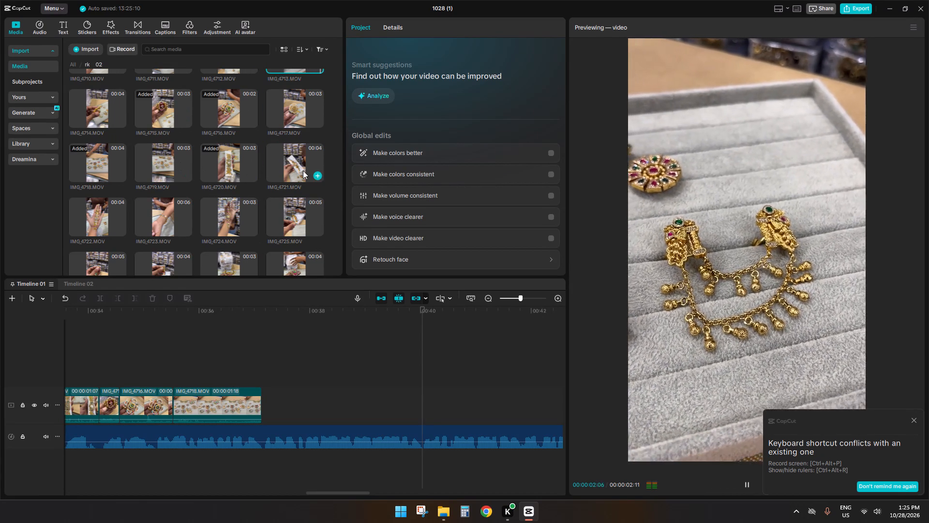
Add the jewellery-tray clip IMG_4719.MOV directly after IMG_4718.MOV on the main track.
click(164, 159)
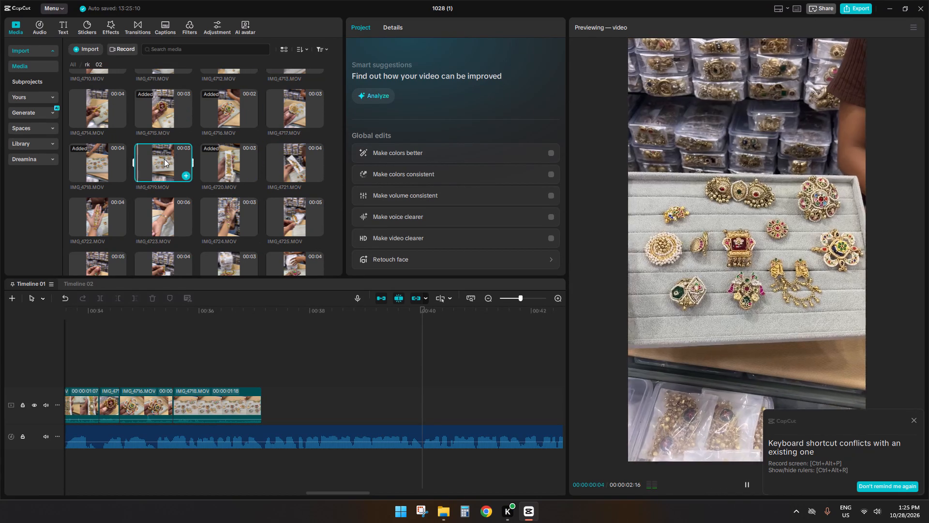
drag(164, 159, 284, 423)
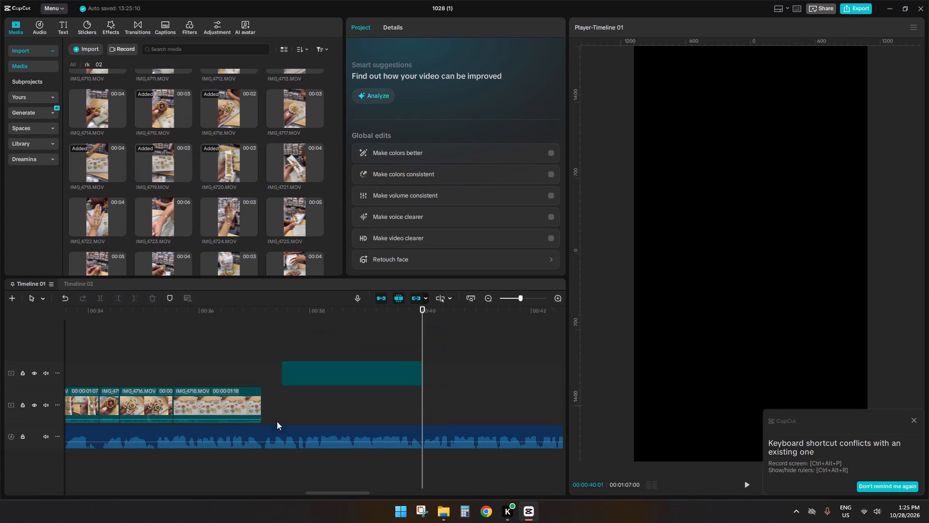
click(249, 375)
key(space)
drag(302, 378, 296, 400)
key(space)
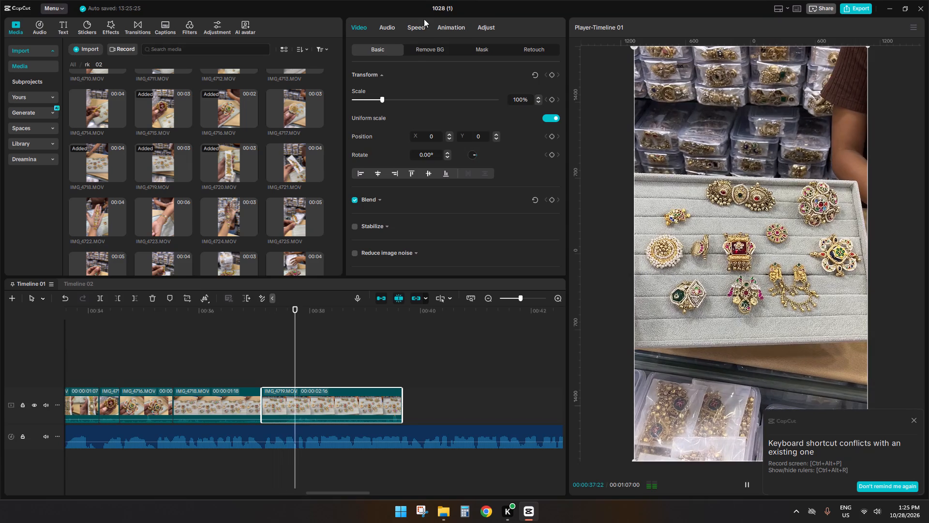
Slow IMG_4719.MOV to 0.58x speed and cut off its end at 00:40:02.
click(420, 23)
click(375, 92)
click(369, 90)
key(space)
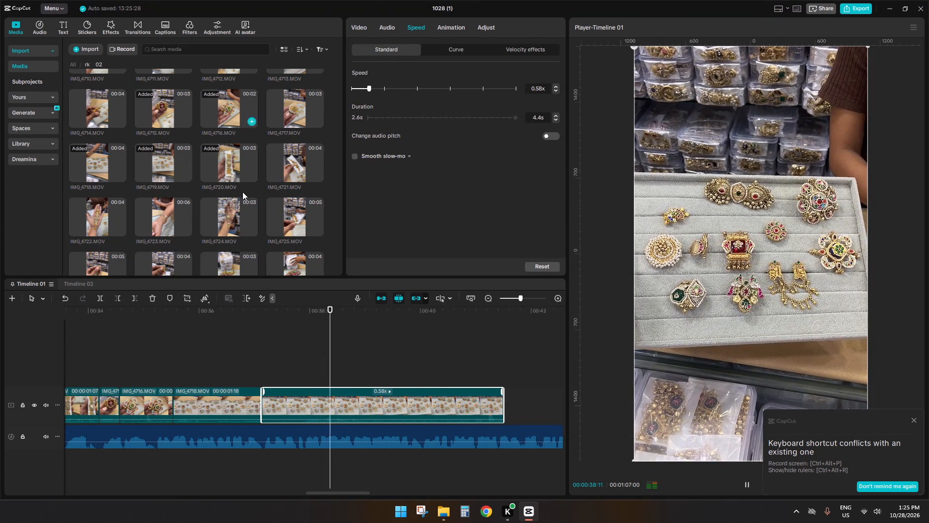
key(space)
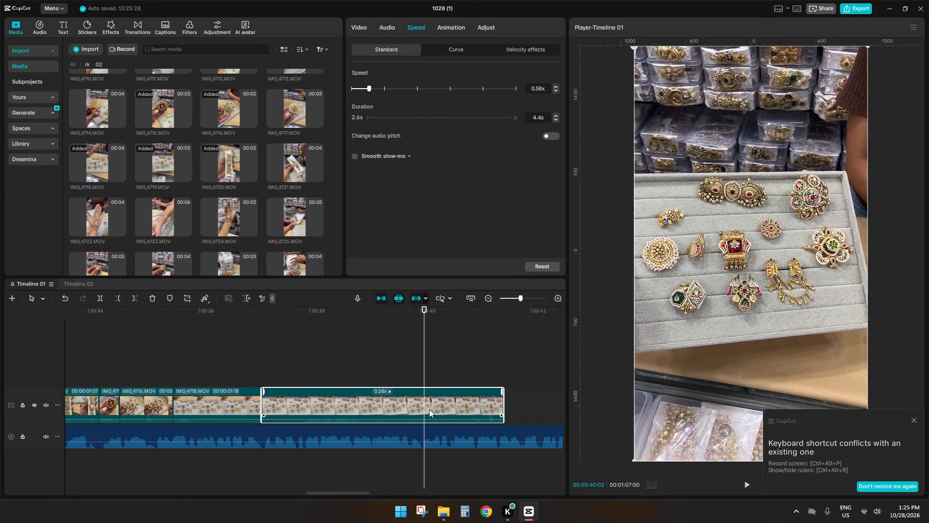
key(s)
key(d)
key(space)
Browse the shop-shelf clips in the media library and preview IMG_4731.MOV and IMG_4732.MOV for the next shot.
scroll(205, 228, down, 9)
key(space)
scroll(205, 228, down, 11)
scroll(206, 231, up, 11)
scroll(208, 230, down, 1)
scroll(208, 230, up, 1)
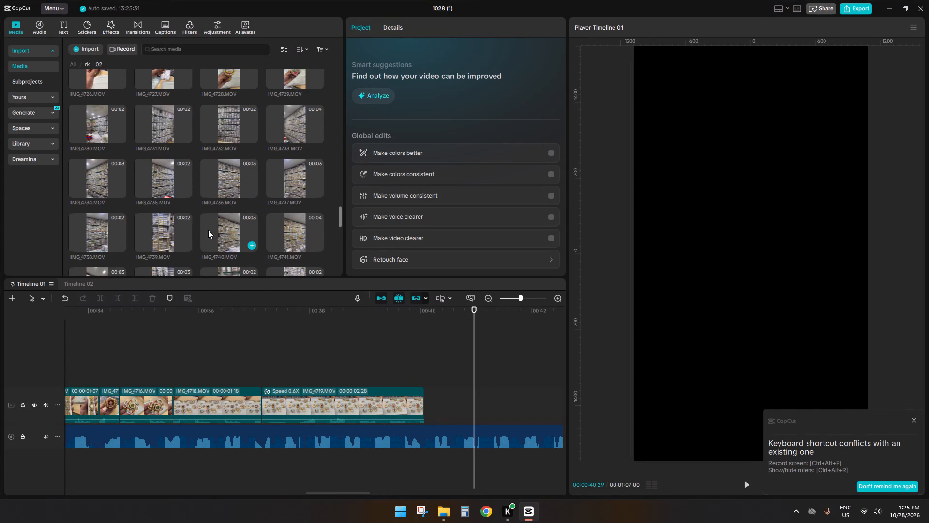
scroll(208, 230, up, 3)
scroll(208, 230, down, 1)
click(177, 216)
click(219, 207)
scroll(226, 208, down, 2)
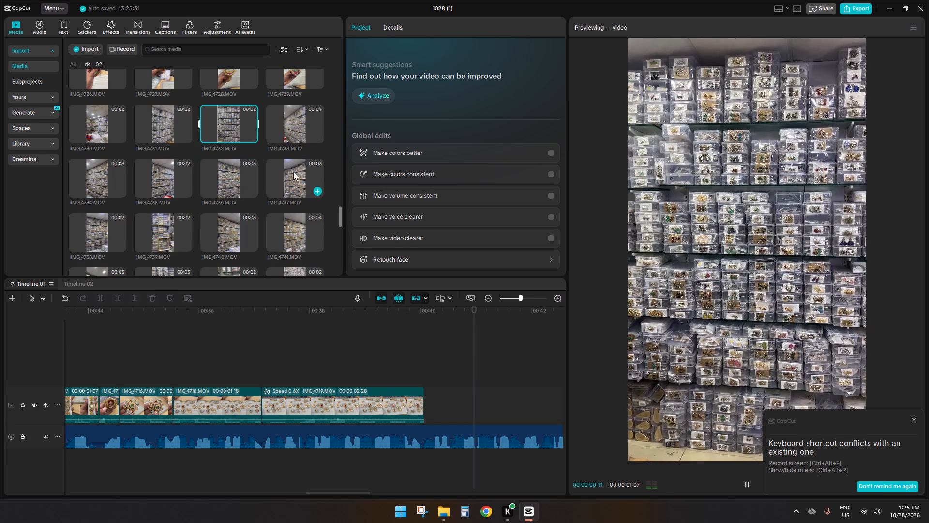
Add the shelf clip IMG_4733.MOV directly after IMG_4719.MOV on the main track and play it through to its end.
click(299, 128)
drag(299, 128, 514, 424)
key(space)
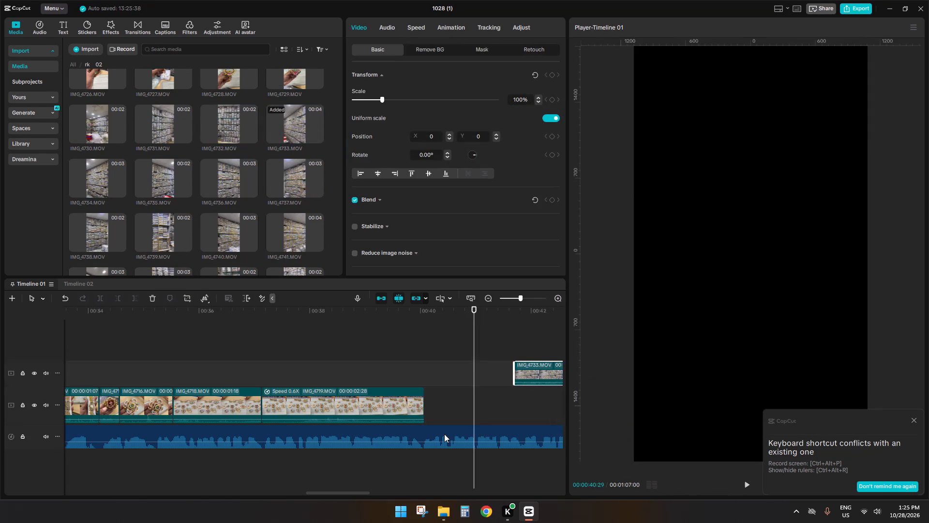
key(space)
drag(533, 366, 483, 396)
key(space)
drag(356, 495, 375, 495)
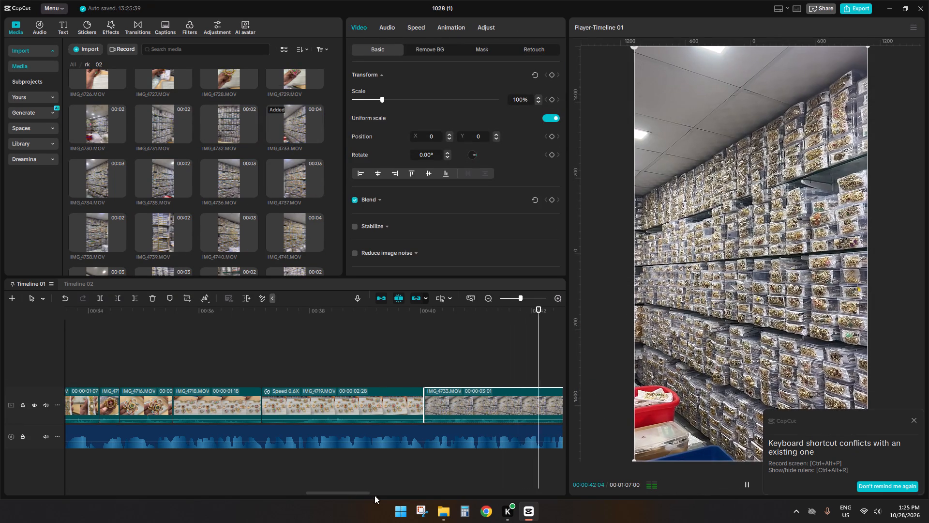
drag(375, 495, 436, 487)
key(space)
key(space)
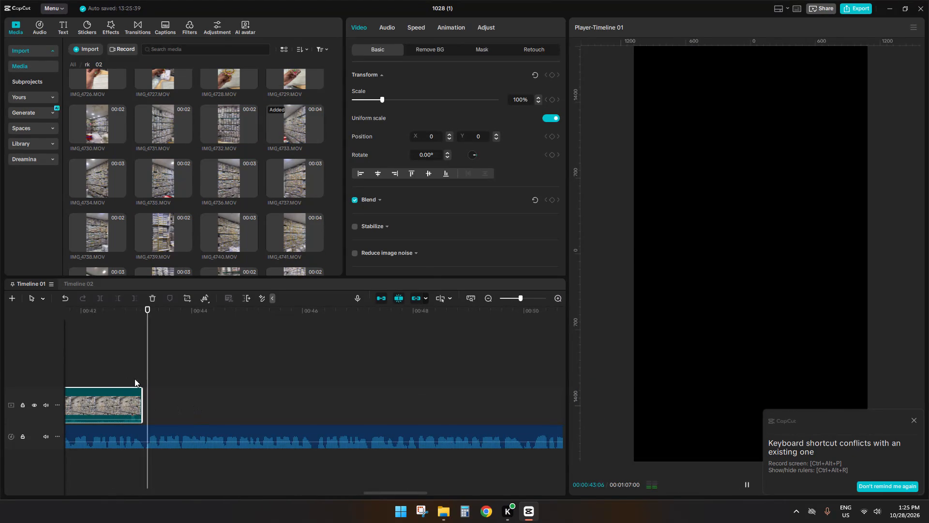
click(145, 379)
click(141, 378)
Preview the shelf clips IMG_4734.MOV and IMG_4742.MOV and the shop-counter clips IMG_4628.MOV and IMG_4624.MOV for the next shot.
click(98, 232)
click(95, 181)
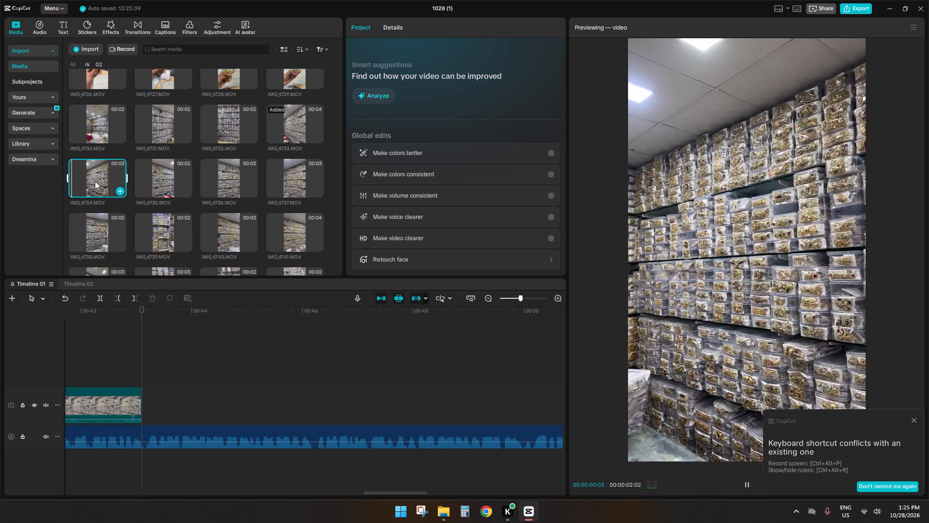
scroll(95, 181, down, 3)
click(176, 146)
click(115, 146)
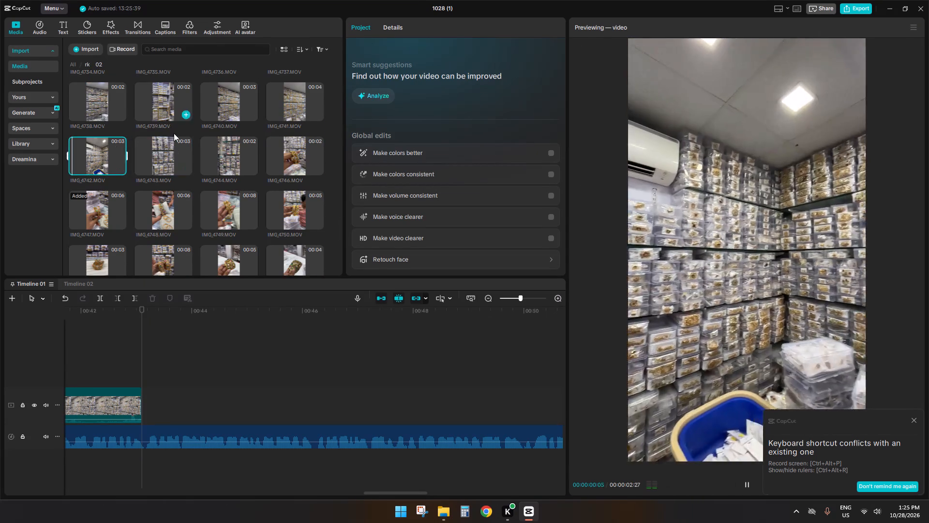
scroll(177, 148, up, 19)
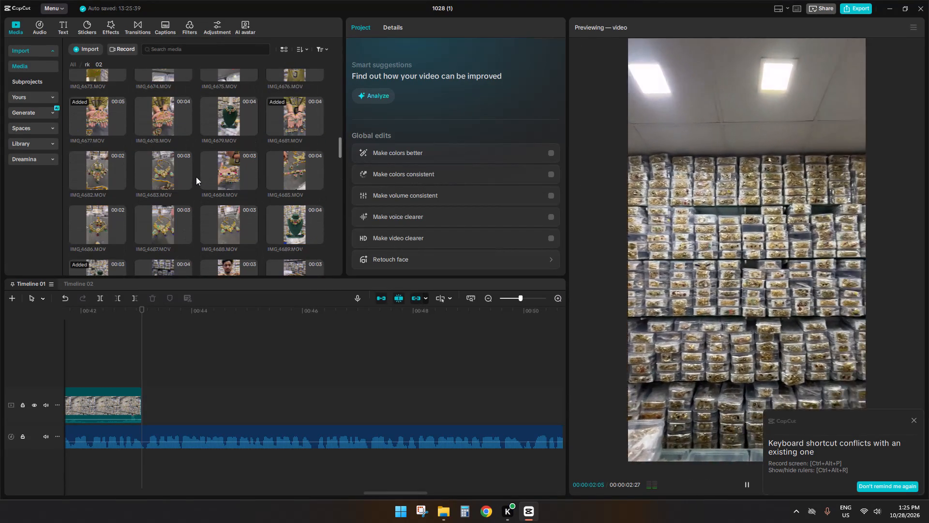
scroll(195, 177, up, 18)
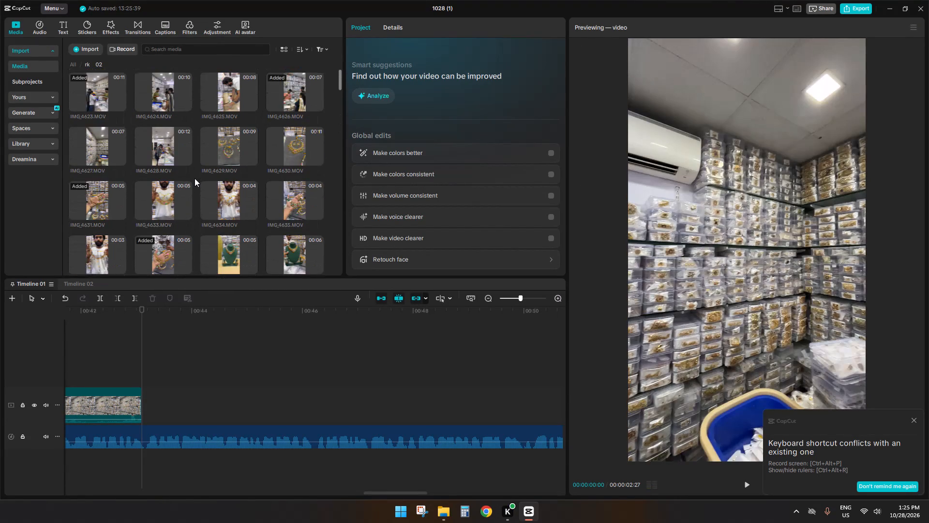
scroll(195, 178, up, 2)
click(155, 159)
click(98, 91)
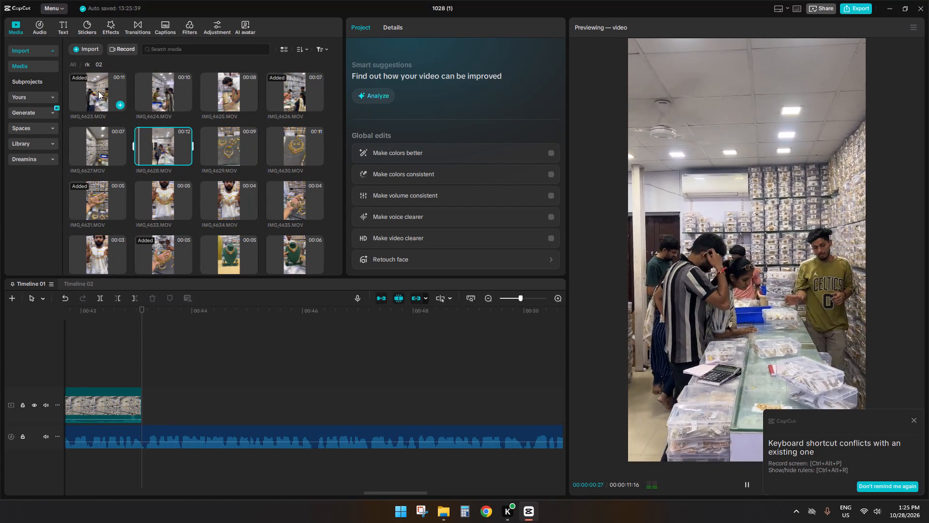
click(136, 91)
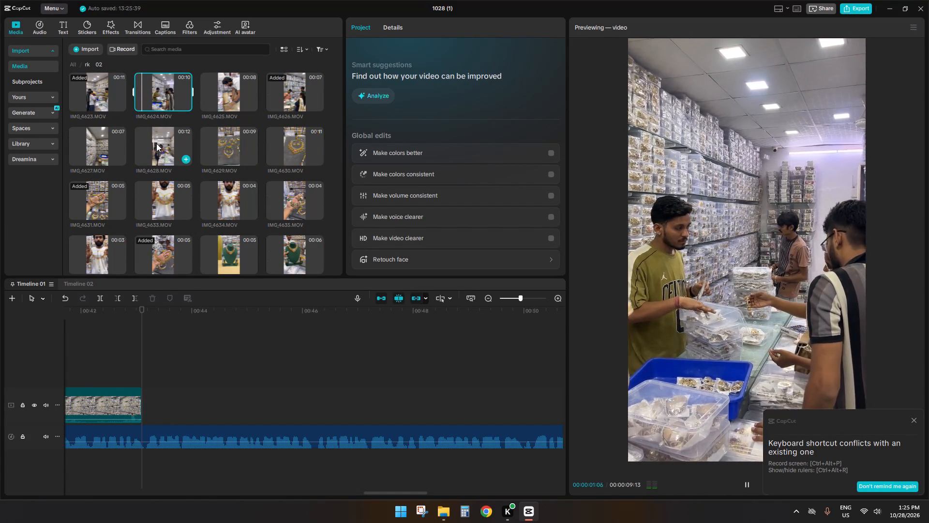
click(156, 143)
Add the box-packing clip IMG_4625.MOV after IMG_4733.MOV on the main track and cut off its end, leaving 00:00:03:04.
click(240, 95)
drag(234, 94, 252, 94)
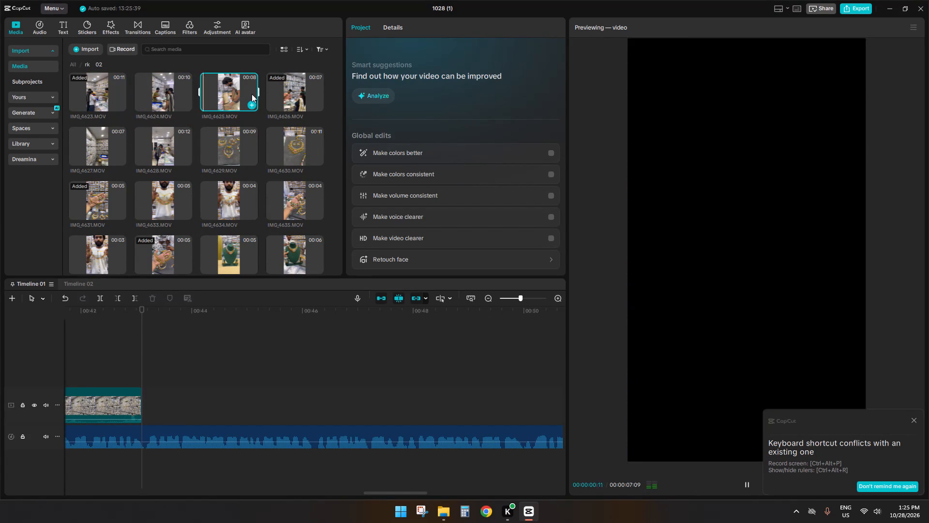
drag(252, 94, 285, 439)
key(space)
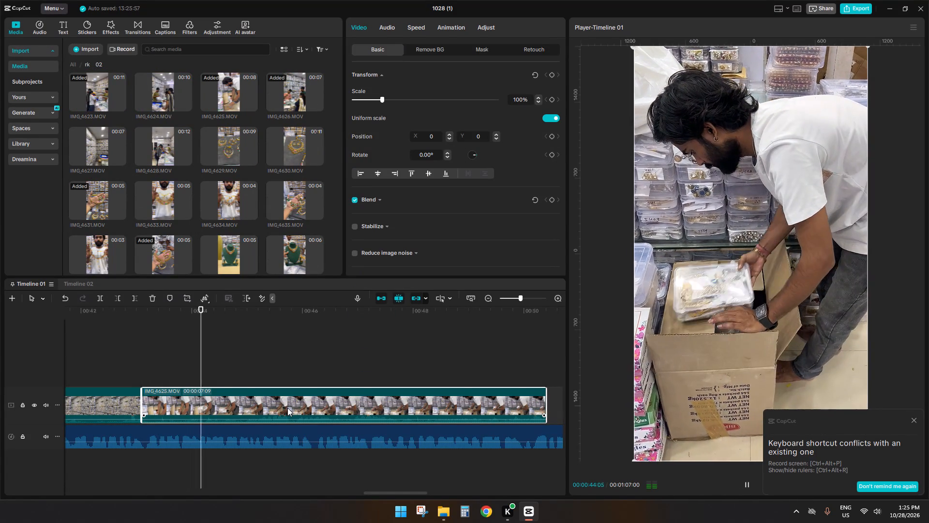
key(space)
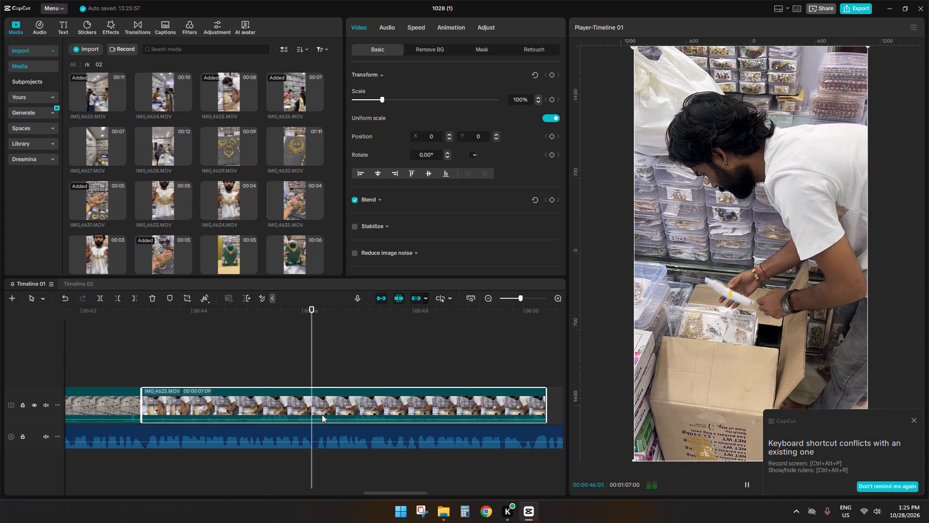
click(323, 415)
key(s)
key(d)
key(space)
Preview the shop and shelf clips IMG_4627.MOV, IMG_4743.MOV, IMG_4758.MOV and IMG_4766.MOV for the next shot.
scroll(120, 189, down, 1)
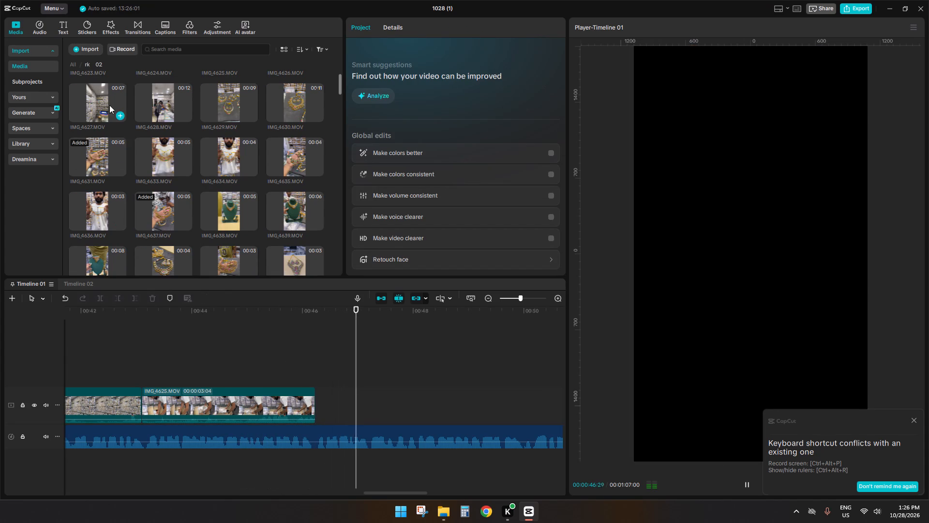
click(107, 96)
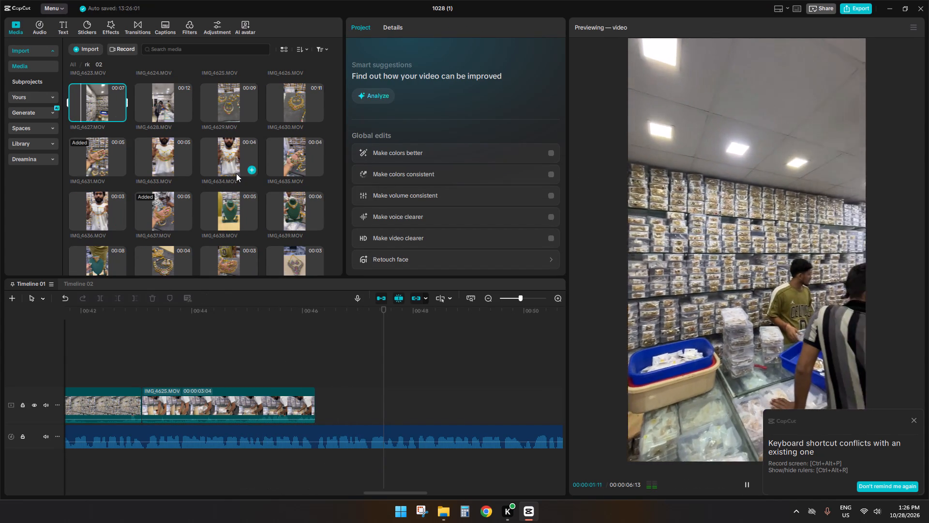
scroll(251, 164, down, 20)
scroll(251, 164, down, 8)
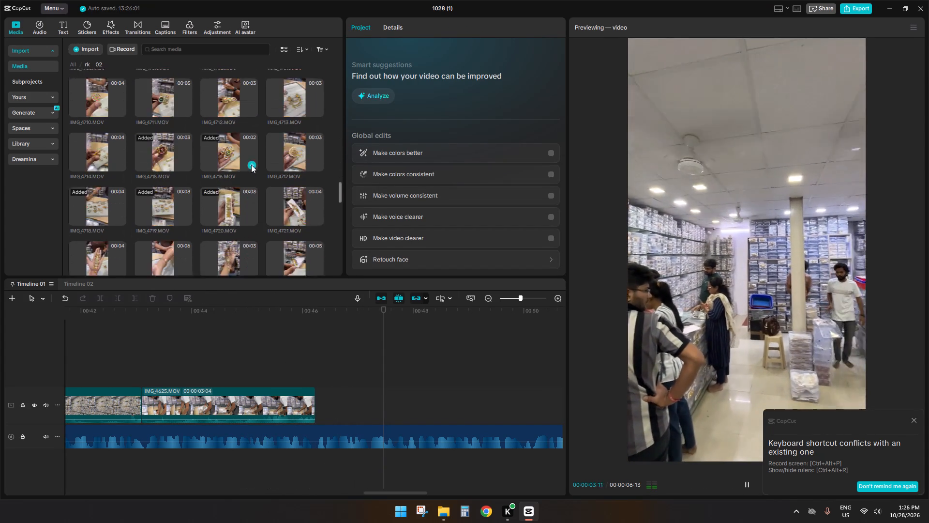
scroll(251, 165, down, 5)
click(235, 199)
click(169, 179)
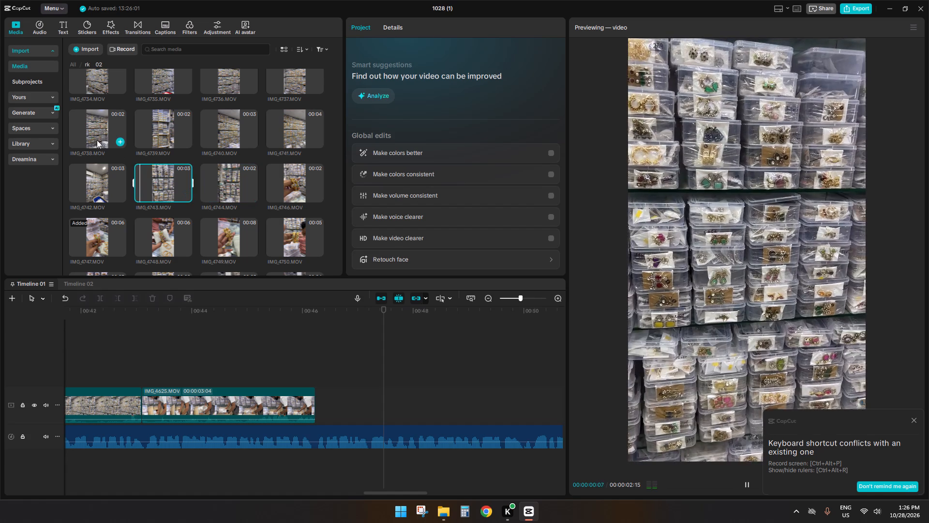
click(298, 184)
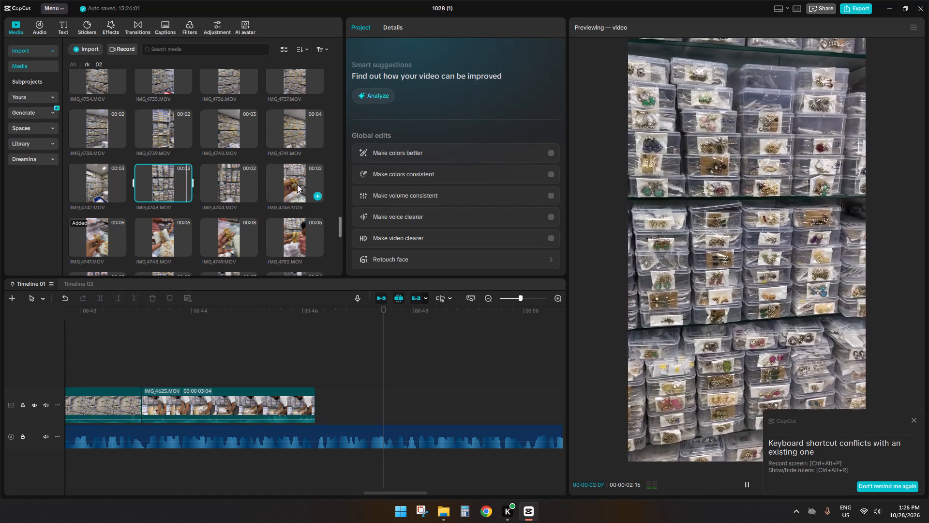
scroll(299, 185, down, 3)
click(282, 220)
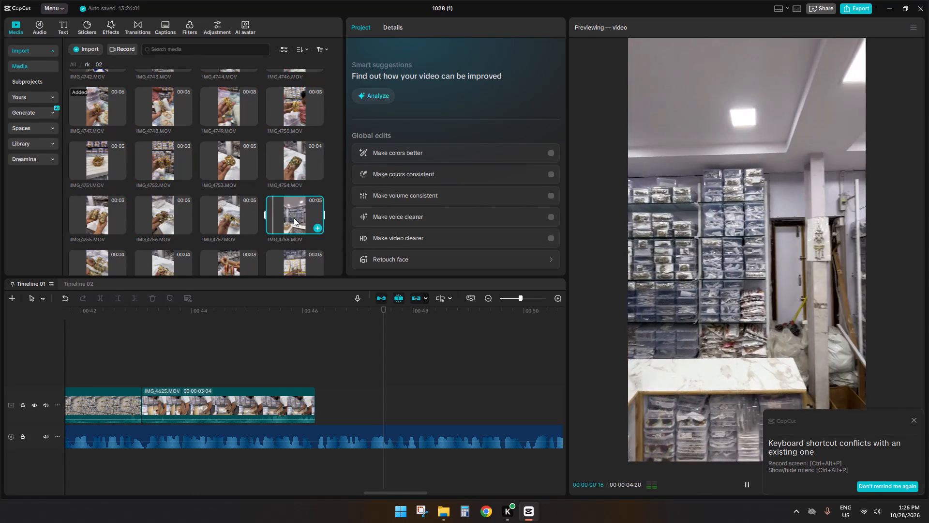
scroll(297, 217, down, 2)
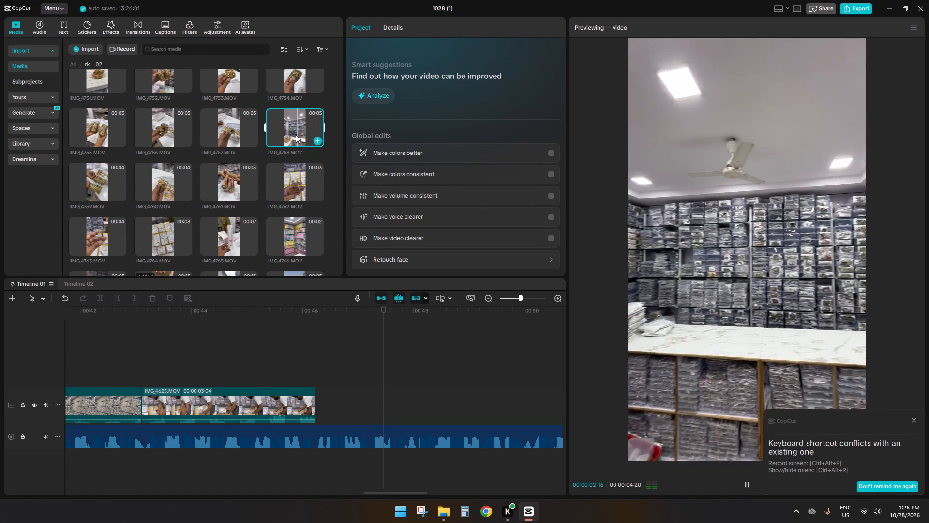
scroll(290, 147, down, 2)
click(296, 158)
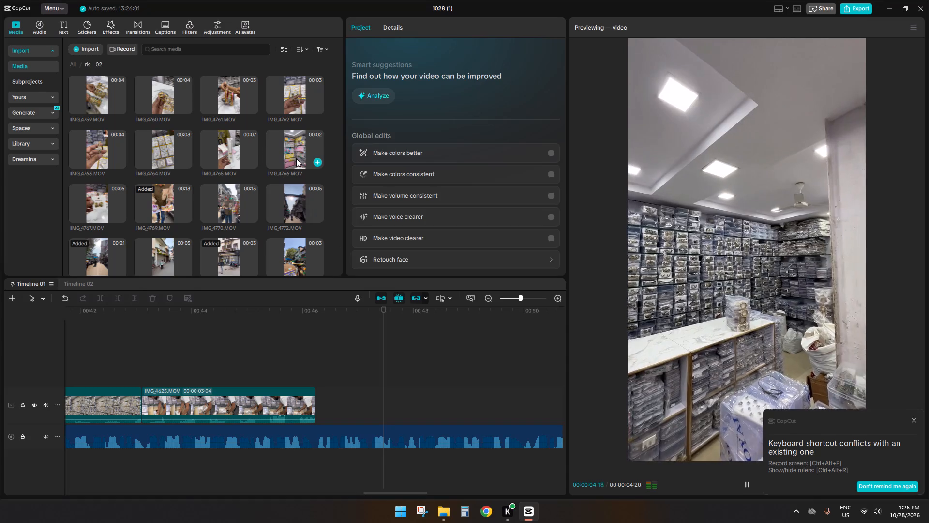
Add the shop-interior clip IMG_4627.MOV after IMG_4625.MOV on the main track and trim off its start, leaving 00:00:05:19.
scroll(287, 200, up, 18)
scroll(165, 252, up, 14)
scroll(163, 253, up, 9)
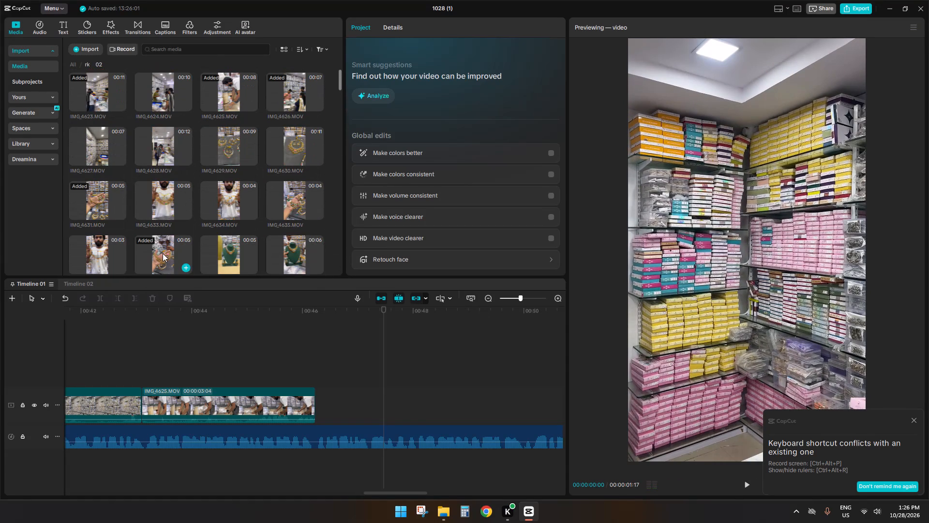
scroll(163, 253, up, 1)
drag(87, 137, 339, 398)
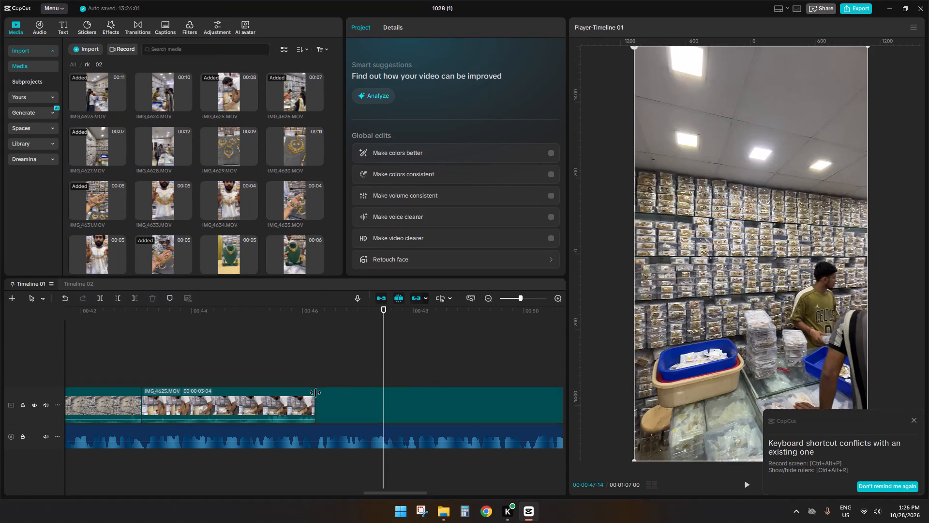
click(337, 363)
drag(337, 363, 361, 376)
click(361, 408)
text(q)
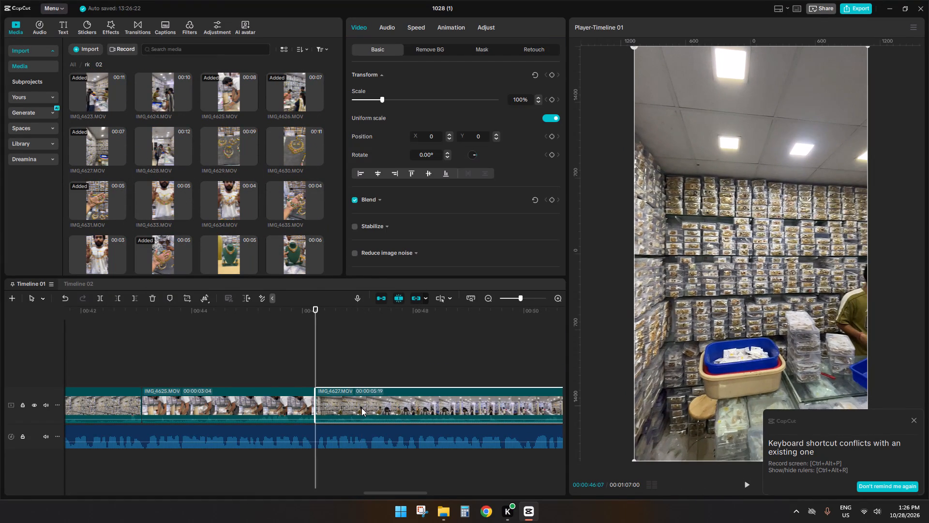
Play IMG_4627.MOV against the voice-over and cut off its end at 00:00:50:03, leaving 00:00:03:26.
key(space)
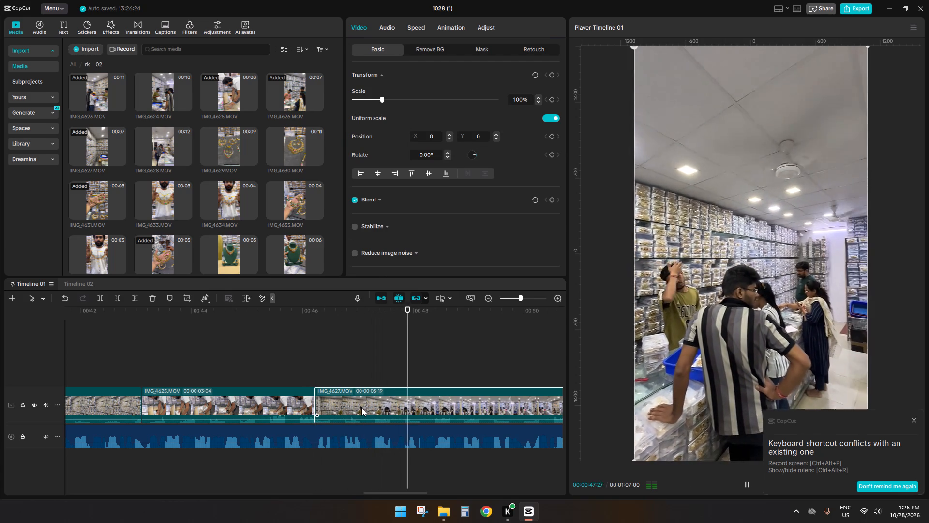
ctrl+scroll(406, 474, down, 4)
ctrl+scroll(412, 432, down, 12)
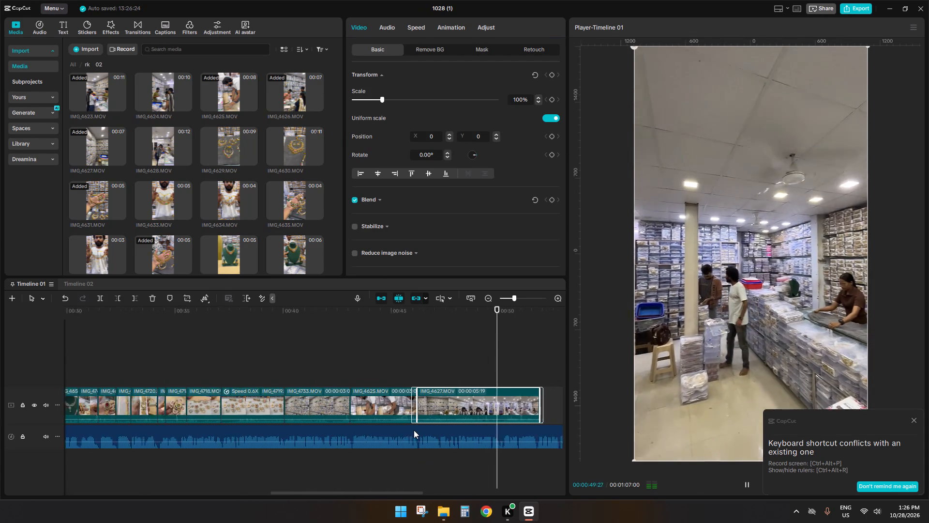
double_click(505, 365)
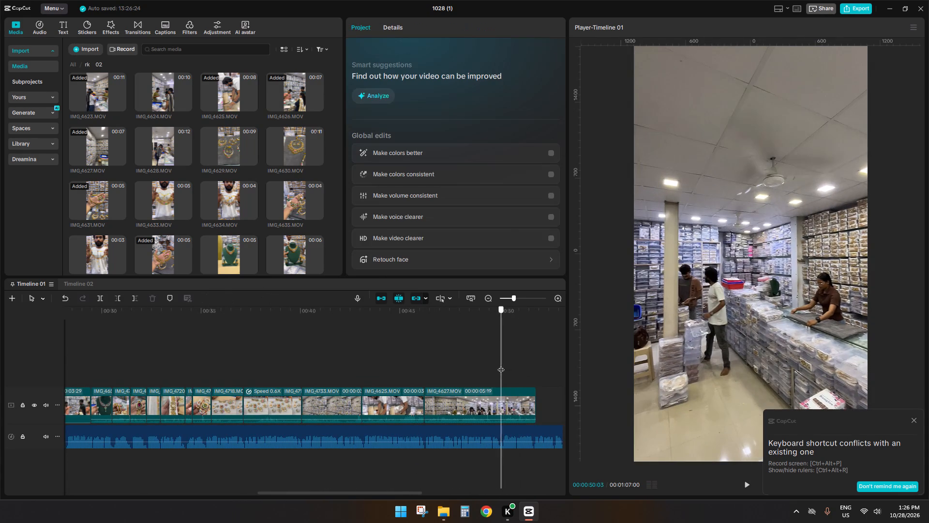
click(519, 415)
key(s)
key(d)
Add the shop-counter clip IMG_4628.MOV after IMG_4627.MOV on the main track and cut off its end, leaving 00:00:03:29.
click(102, 204)
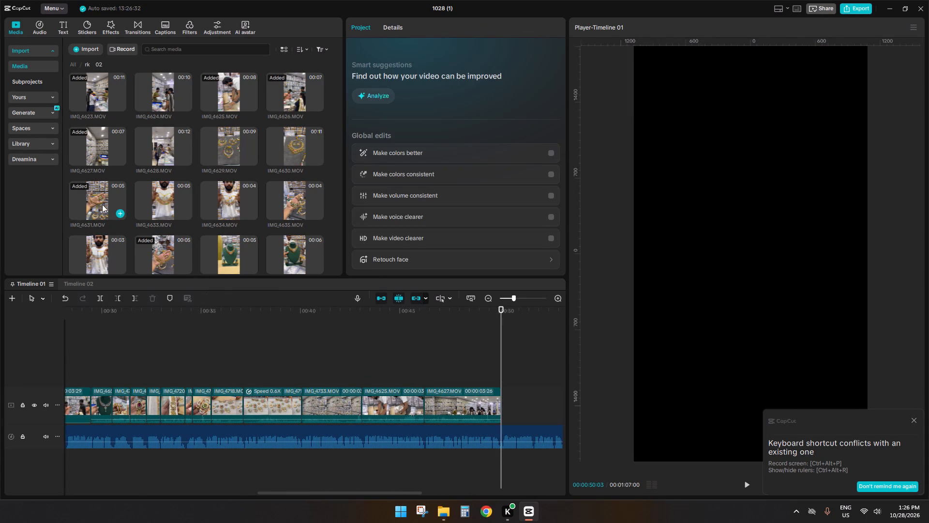
click(179, 149)
drag(169, 143, 434, 336)
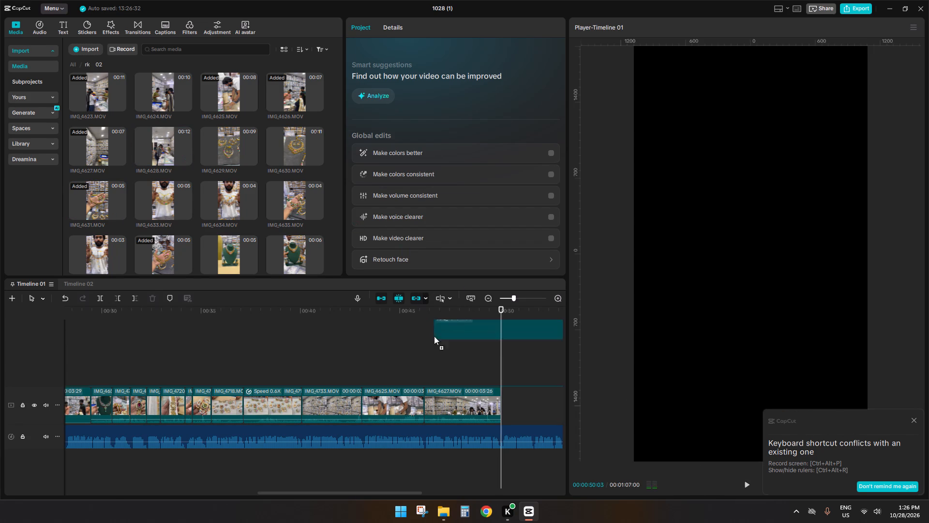
drag(434, 336, 505, 405)
key(space)
drag(402, 495, 417, 496)
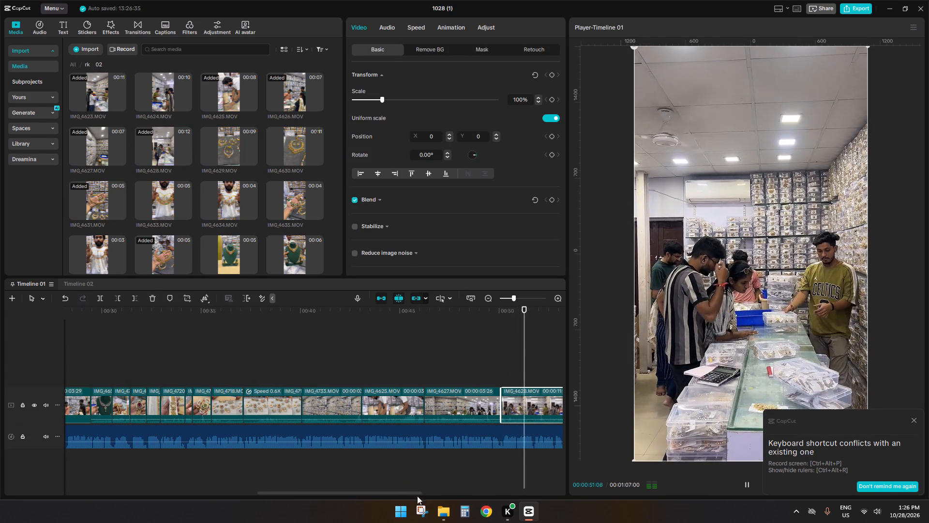
drag(417, 496, 505, 497)
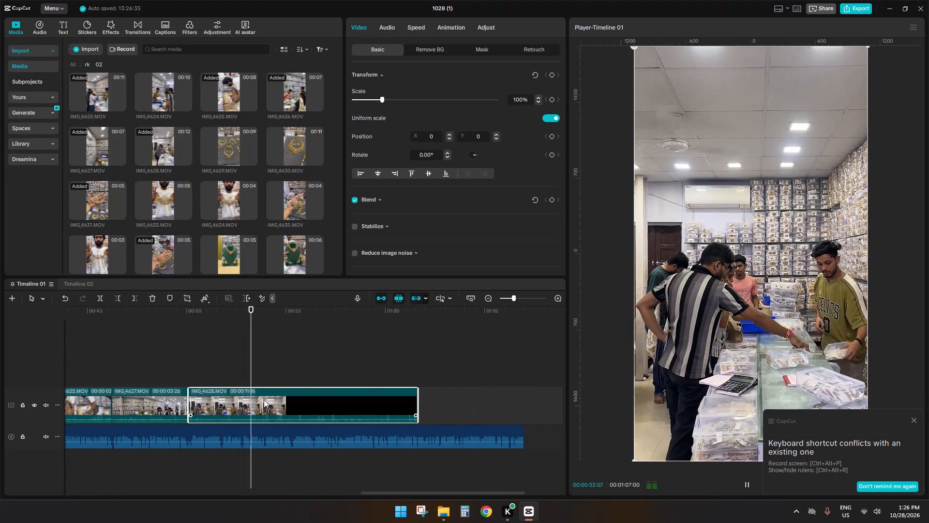
click(257, 377)
key(space)
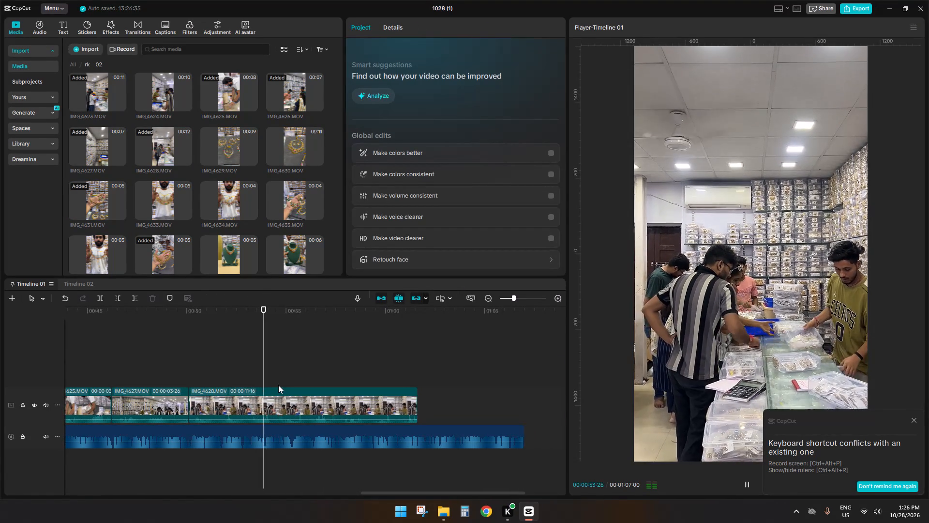
key(space)
click(272, 398)
key(s)
key(d)
Add the shopfront clip IMG_4775.MOV after IMG_4628.MOV on the main track and cut off its end at 00:00:55:10.
scroll(210, 229, down, 10)
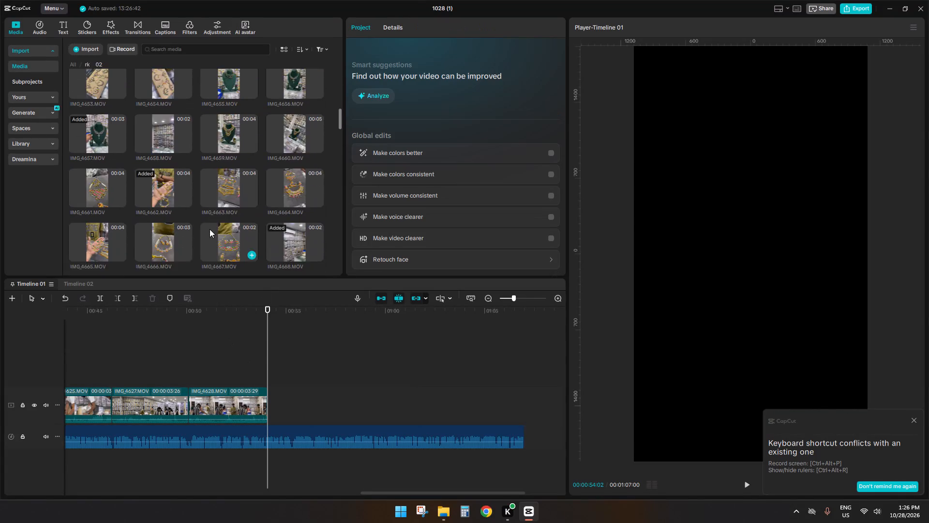
scroll(210, 229, down, 19)
scroll(218, 236, down, 2)
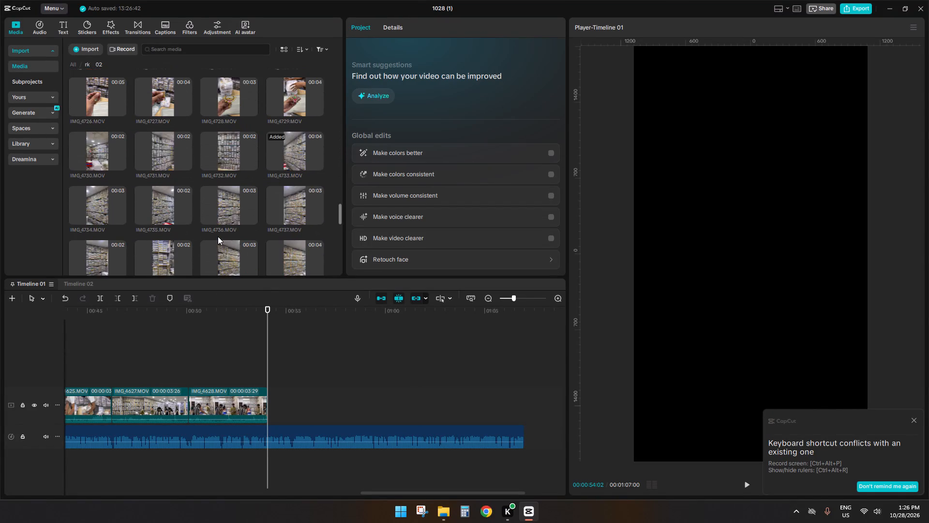
scroll(218, 236, down, 15)
drag(231, 178, 286, 373)
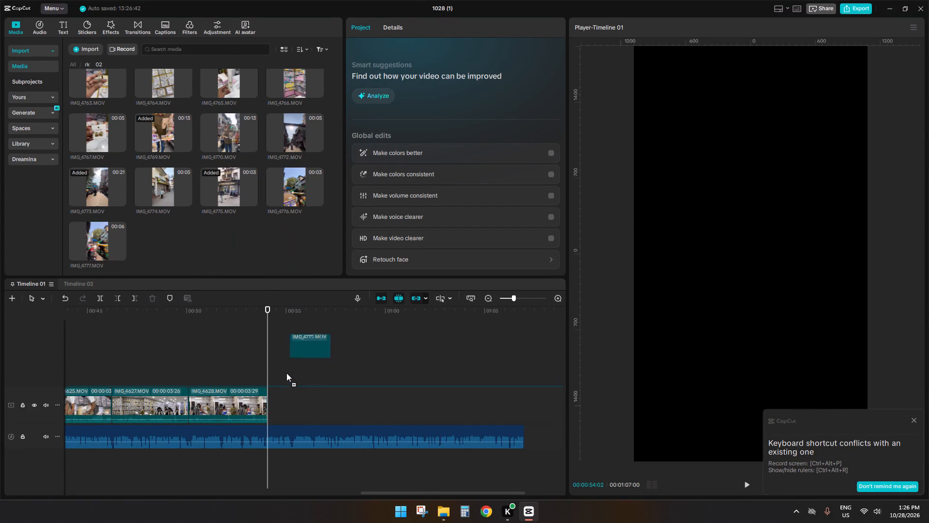
drag(286, 373, 282, 405)
key(space)
key(space)
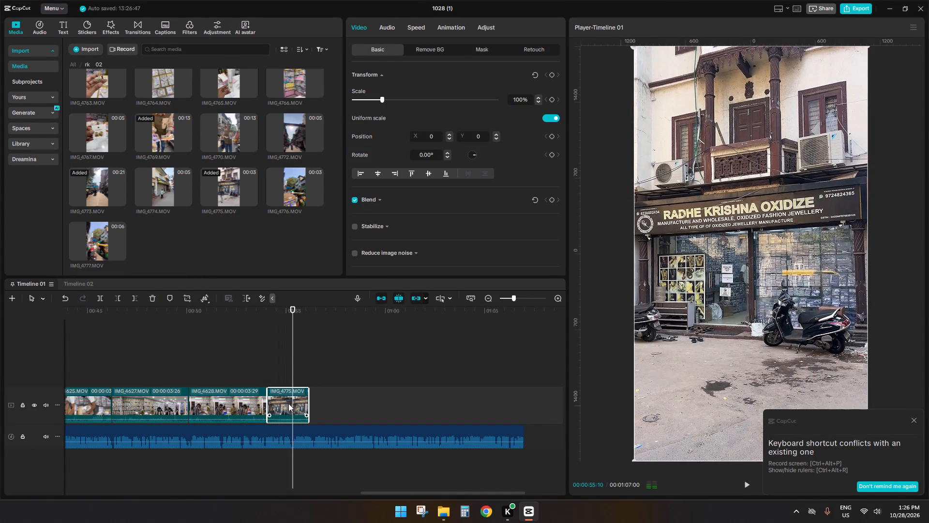
text(sd)
Add the shelf-pan clip IMG_4758.MOV after IMG_4775.MOV on the main track and cut off its end, leaving 00:00:03:19.
key(space)
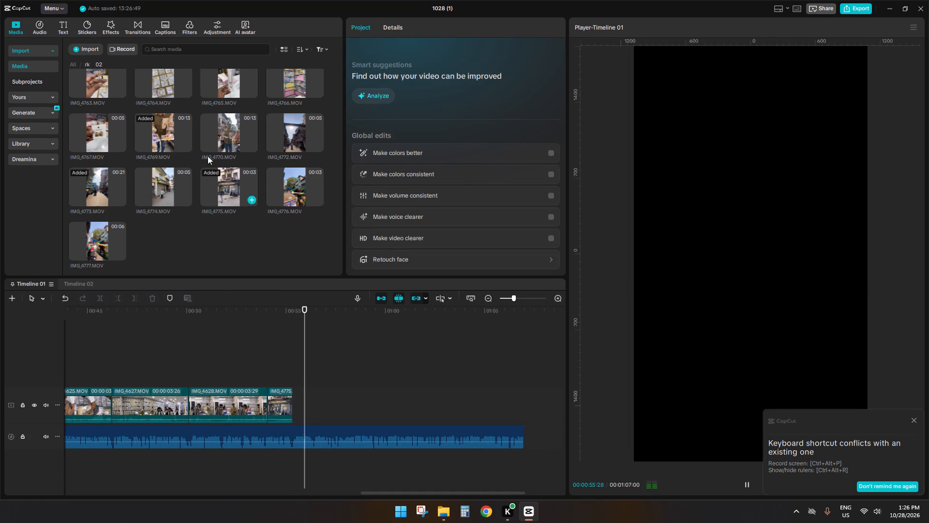
key(space)
scroll(162, 150, up, 5)
scroll(141, 212, down, 3)
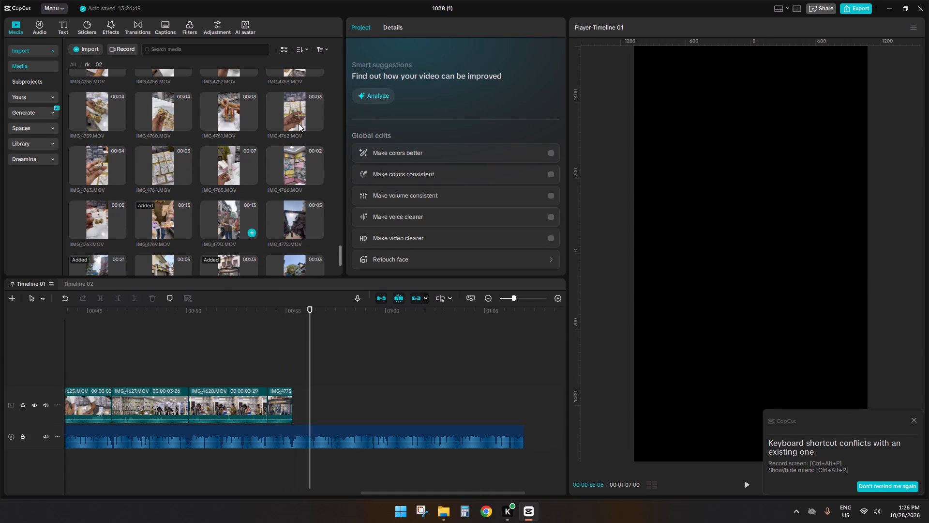
click(284, 108)
scroll(296, 184, up, 3)
click(296, 184)
drag(296, 184, 339, 194)
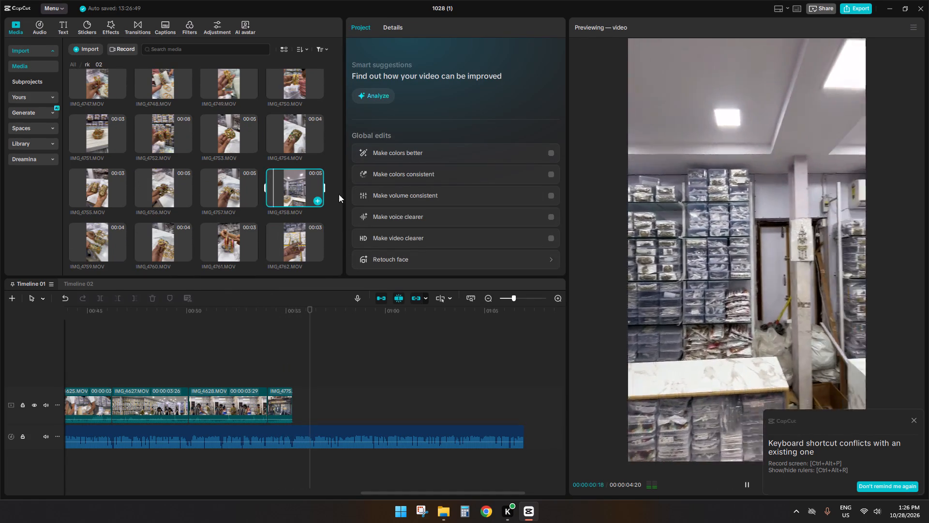
drag(339, 194, 315, 429)
key(space)
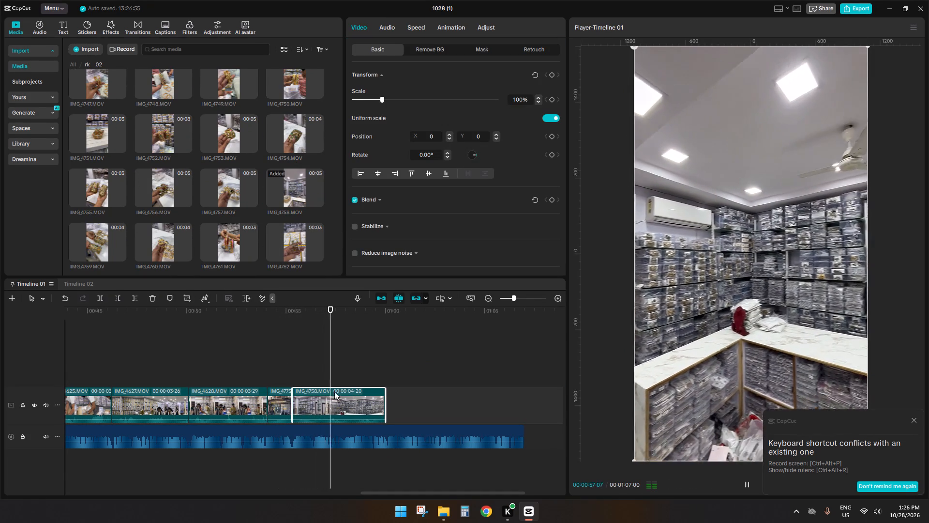
key(space)
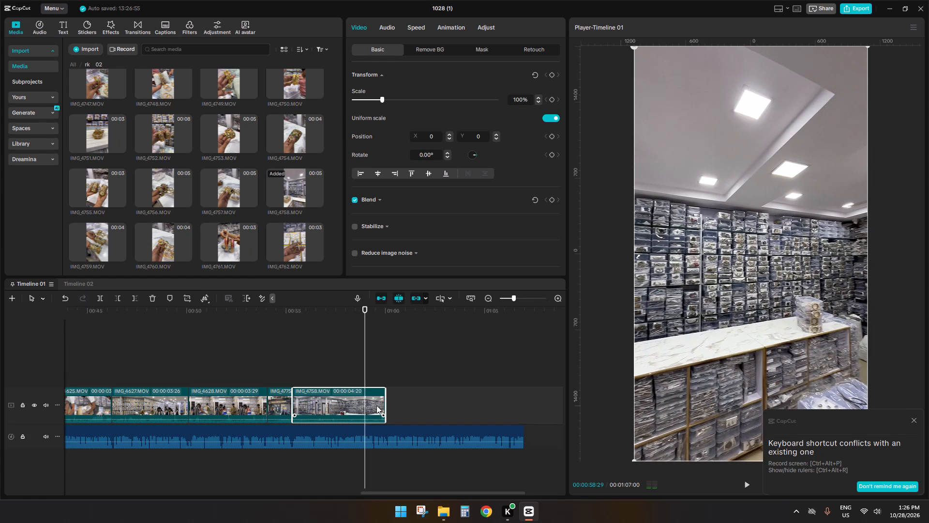
key(s)
key(d)
Add the street-traffic preset My presets4 from the All folder of saved presets after IMG_4758.MOV on the main track.
key(space)
scroll(246, 227, down, 4)
click(24, 103)
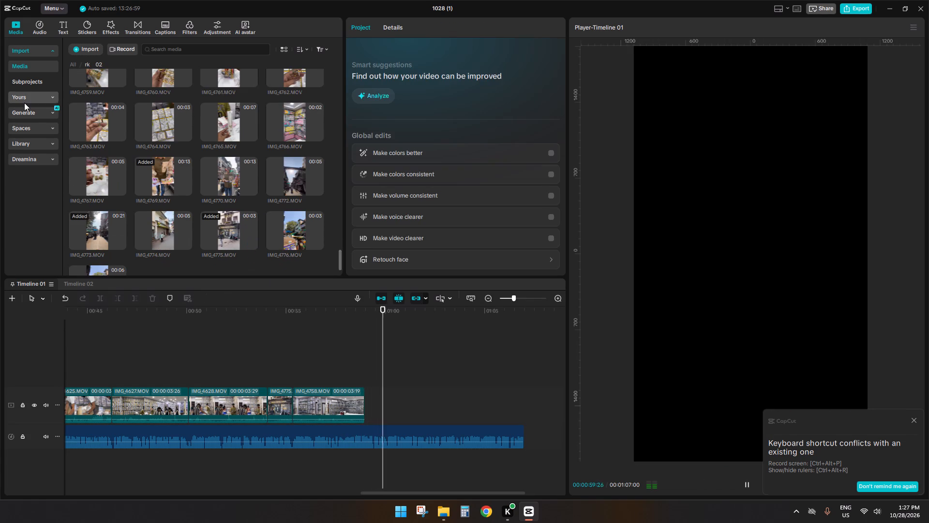
key(space)
click(28, 100)
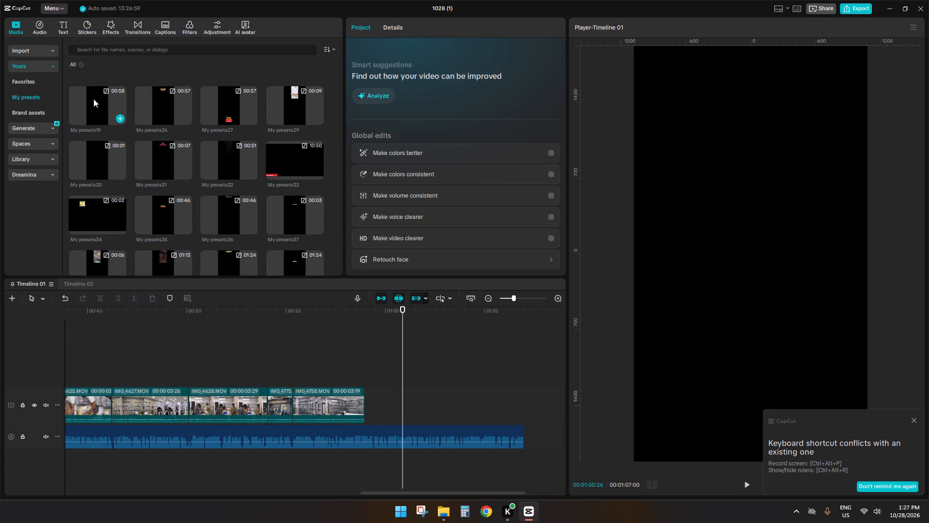
scroll(112, 120, up, 4)
scroll(112, 120, down, 8)
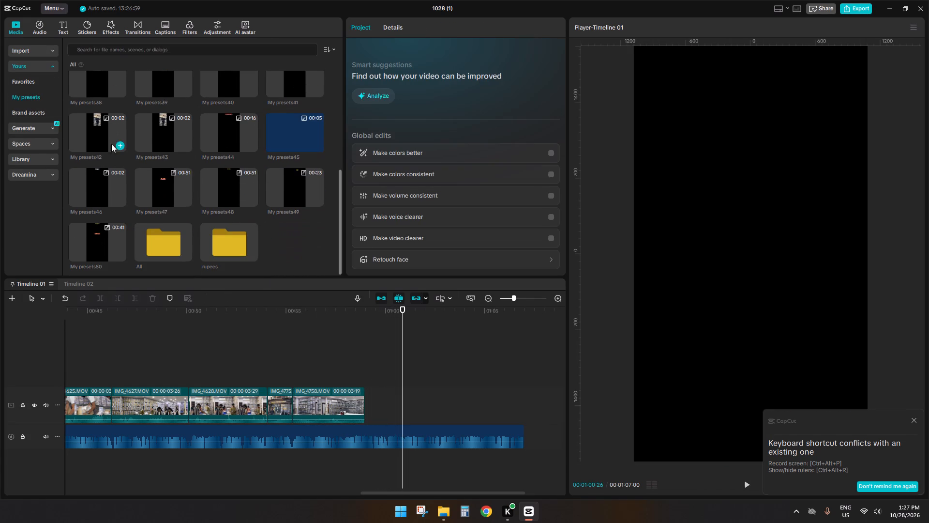
double_click(150, 242)
scroll(125, 134, up, 7)
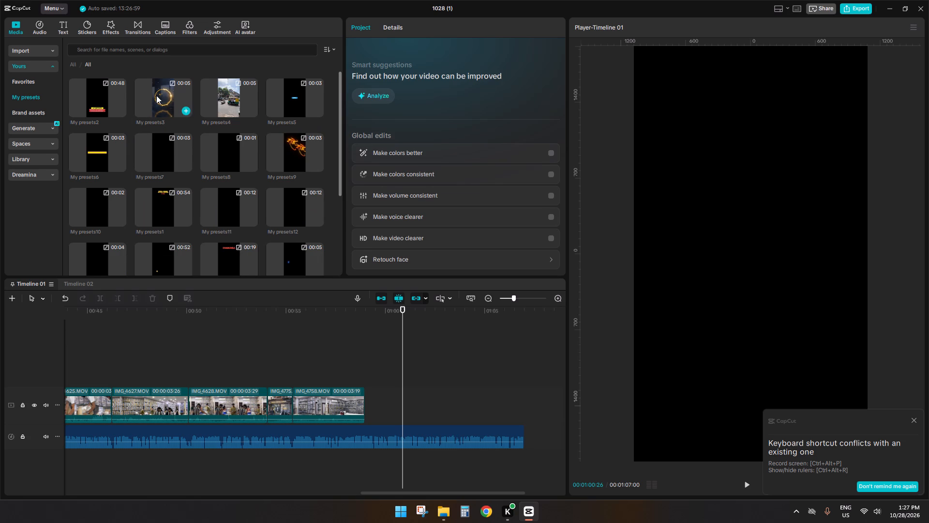
click(156, 95)
drag(221, 100, 378, 408)
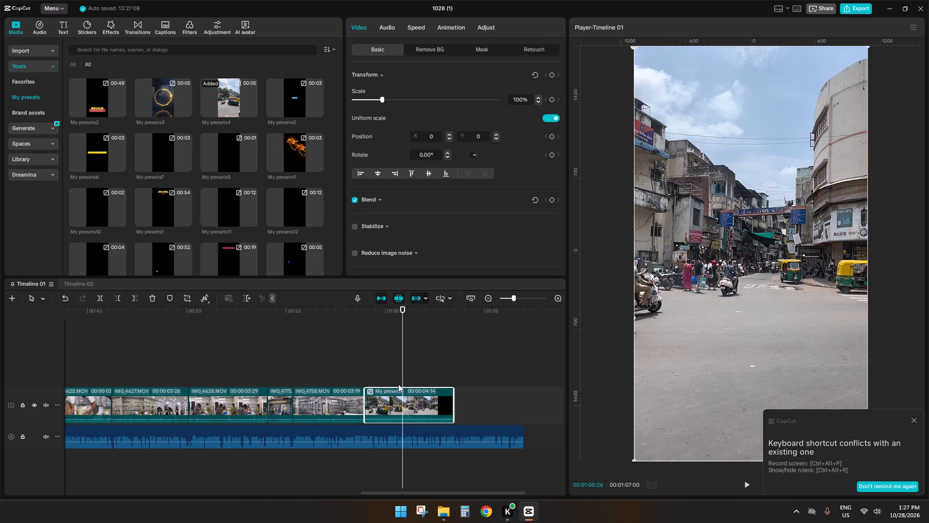
Play the My presets4 street clip against the voice-over and cut off its end at 00:01:00:26.
key(space)
key(space)
click(380, 378)
key(space)
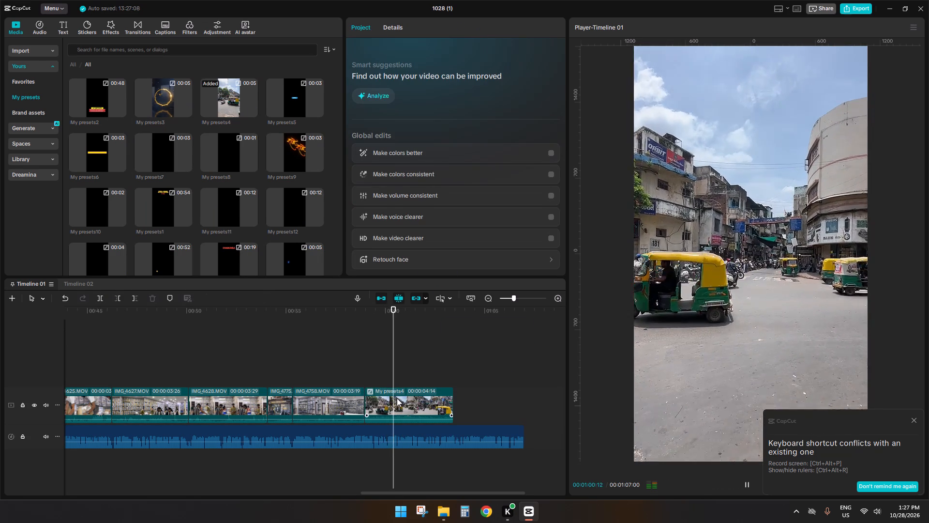
key(space)
click(397, 403)
key(s)
key(d)
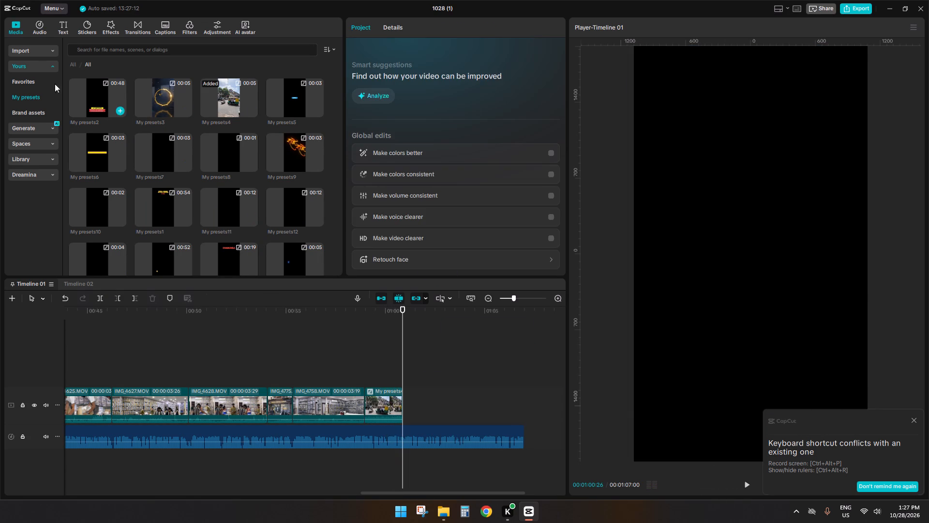
Add the street clip IMG_4773.MOV from about 12 seconds in after My presets4 on the main track and cut off its end at 00:01:02:00.
click(25, 55)
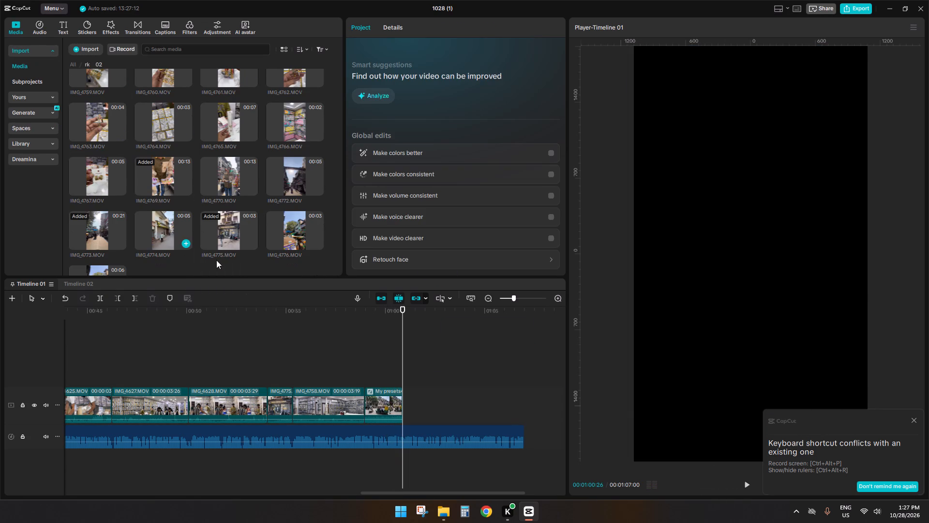
click(221, 237)
click(166, 227)
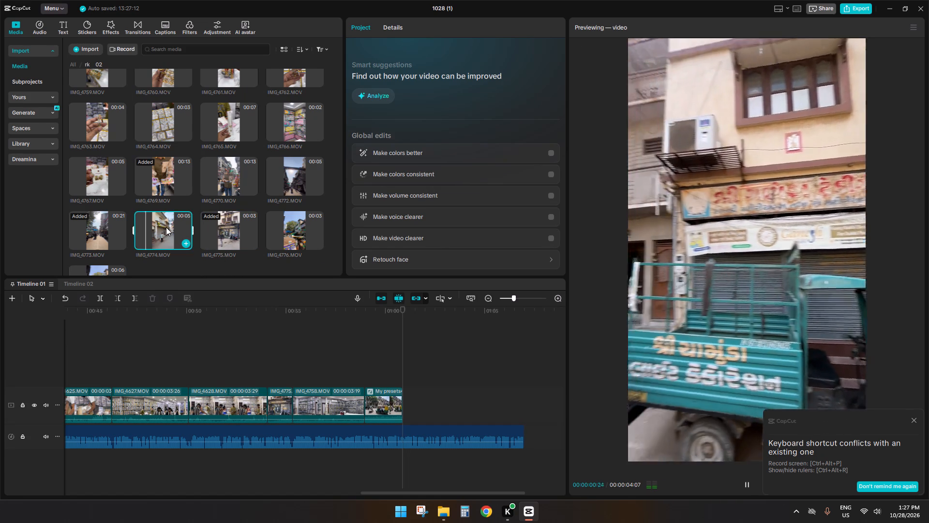
click(99, 223)
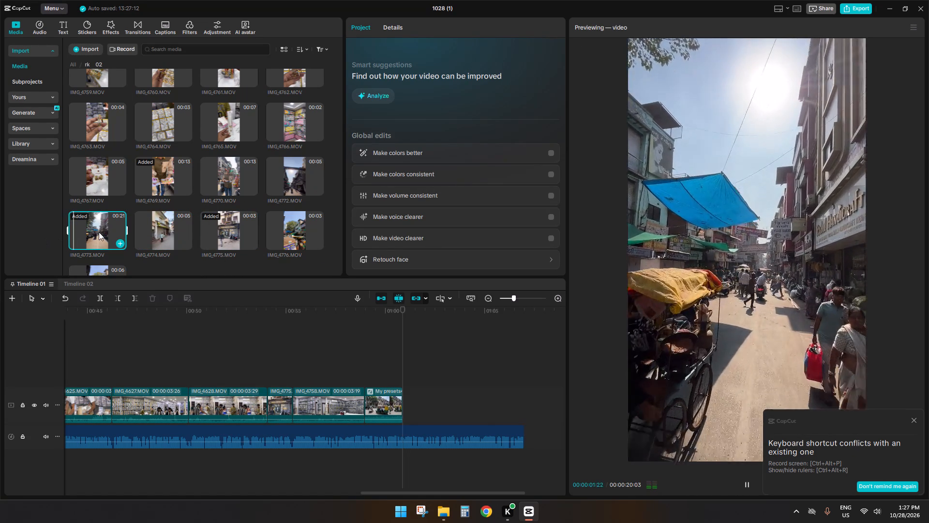
click(71, 230)
drag(68, 230, 87, 231)
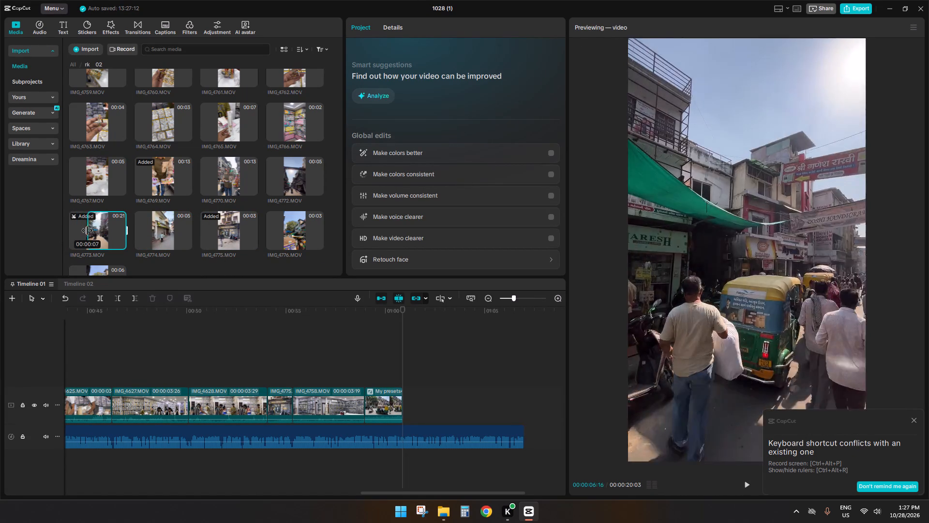
drag(87, 231, 104, 231)
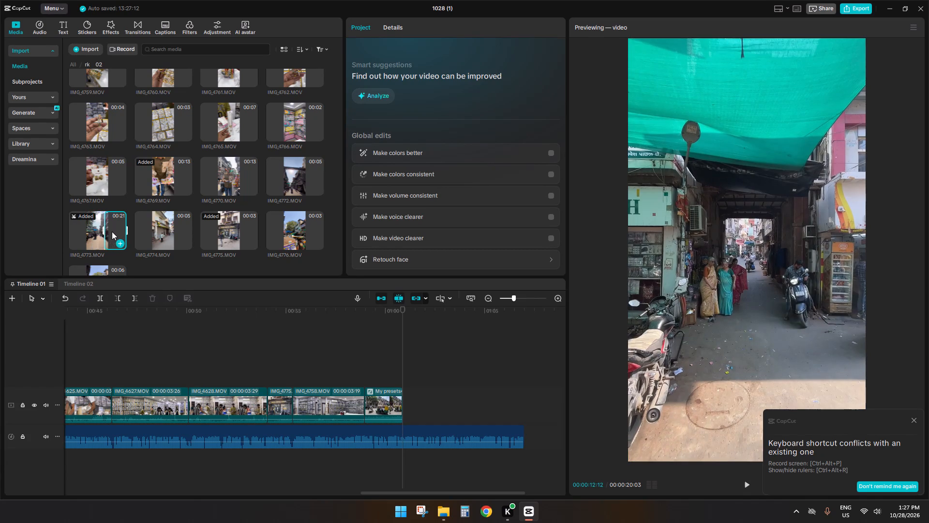
drag(112, 231, 434, 449)
drag(451, 379, 444, 399)
key(space)
key(space)
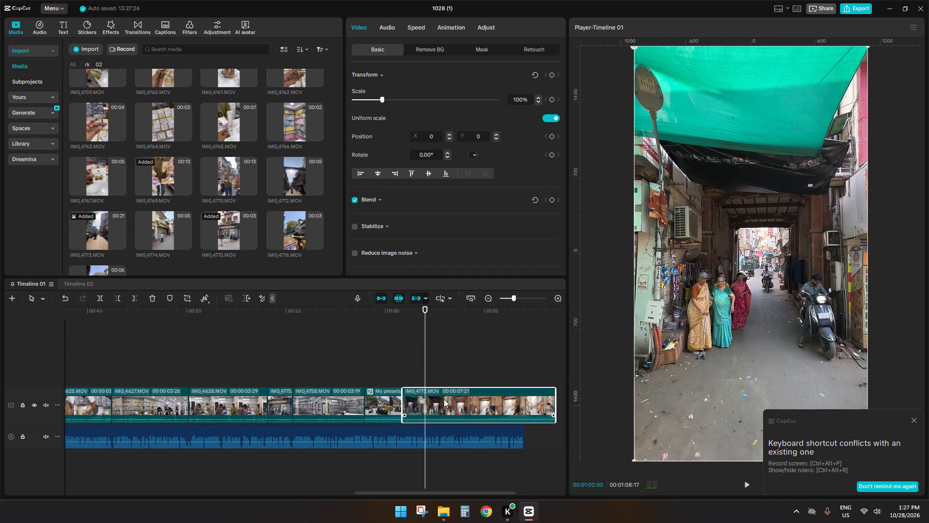
key(s)
key(d)
Add the shopfront clip IMG_4774.MOV after IMG_4773.MOV on the main track and cut off its beginning, leaving 2.4 s.
drag(228, 234, 428, 388)
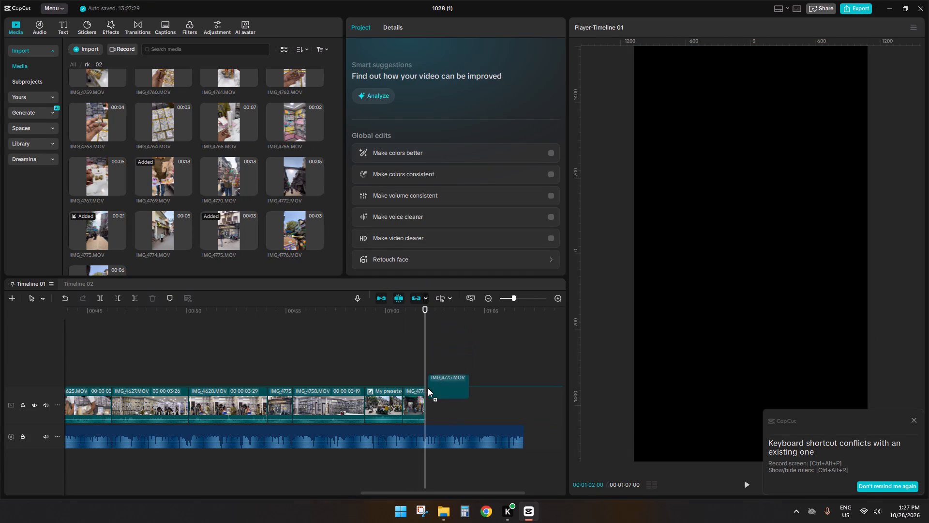
drag(428, 388, 249, 231)
drag(160, 226, 454, 429)
click(457, 362)
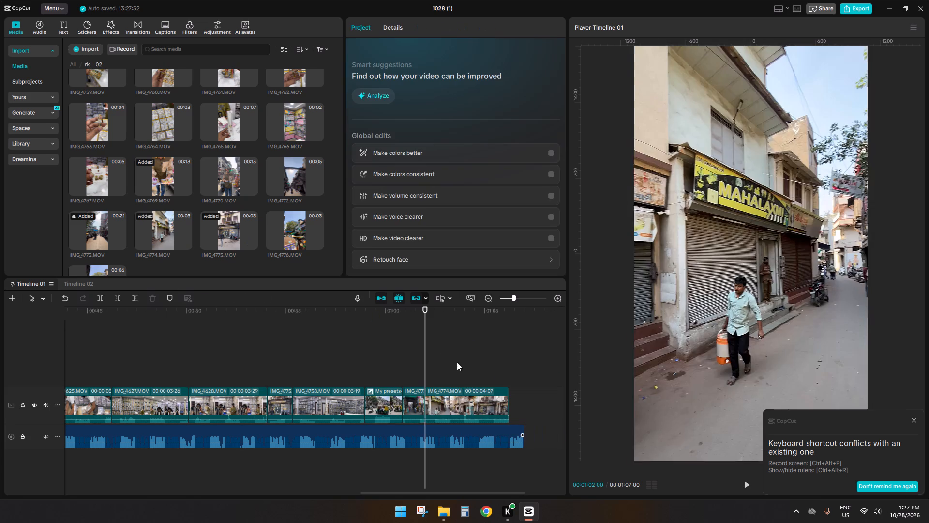
drag(457, 362, 463, 363)
click(463, 400)
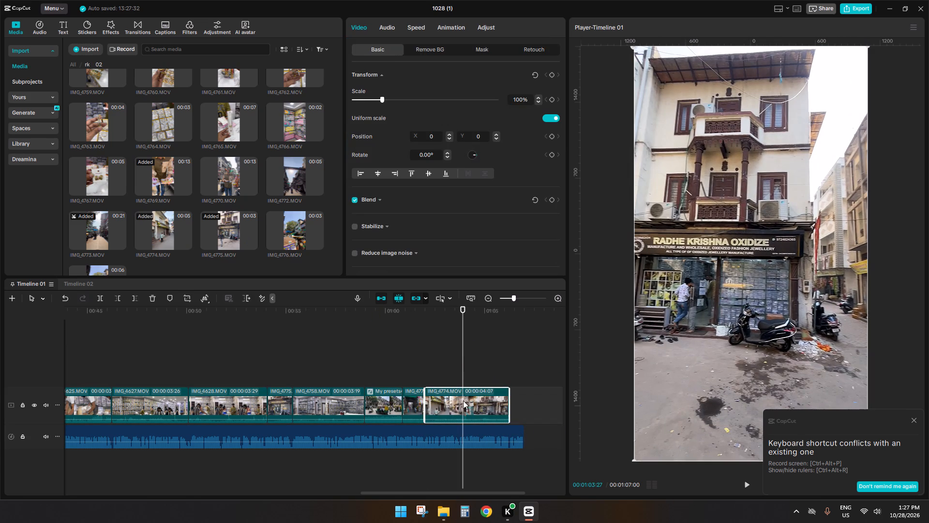
key(q)
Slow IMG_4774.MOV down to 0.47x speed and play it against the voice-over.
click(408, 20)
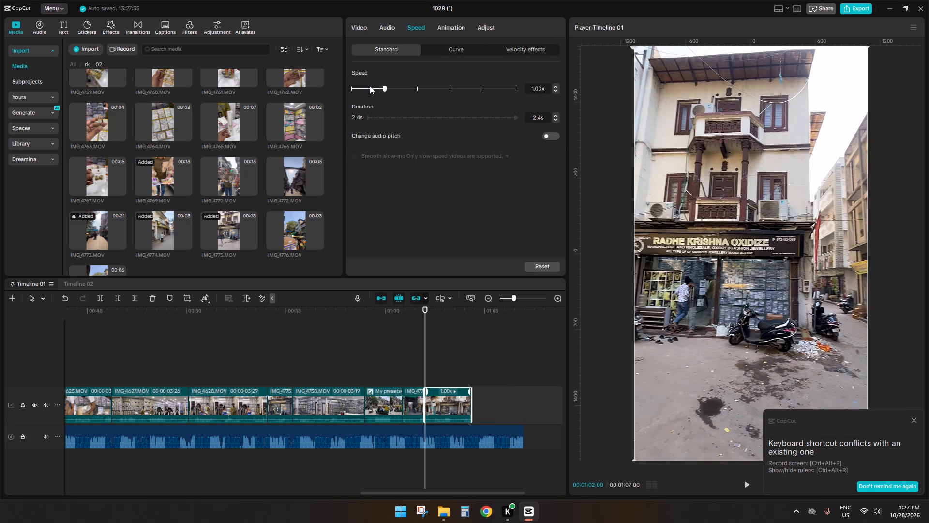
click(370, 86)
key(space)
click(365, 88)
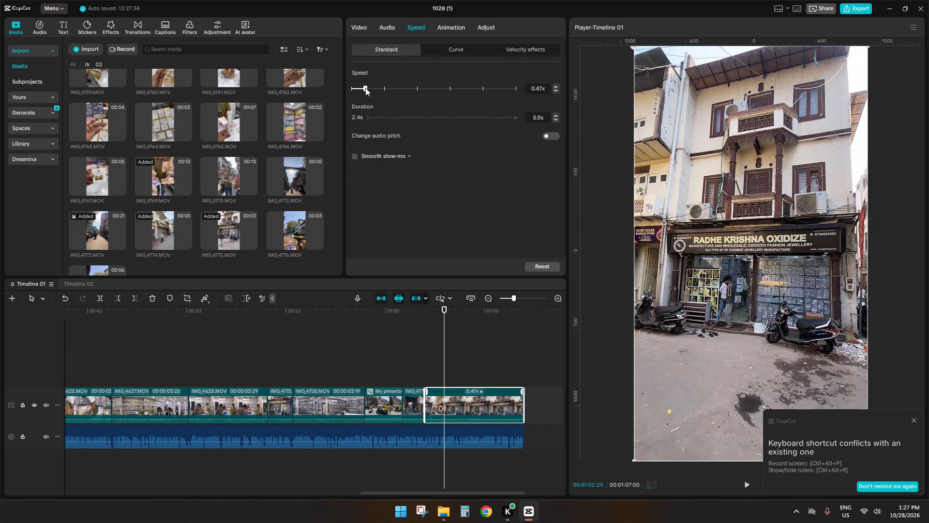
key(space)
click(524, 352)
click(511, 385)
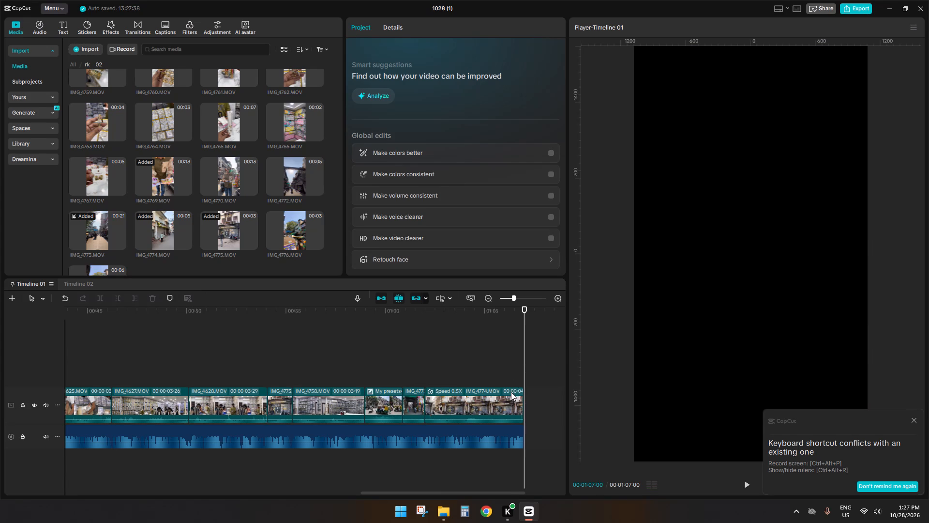
Slow IMG_4774.MOV to 0.42x, then shorten it from its start edge to reach 0.45x speed.
click(511, 392)
click(412, 30)
click(363, 85)
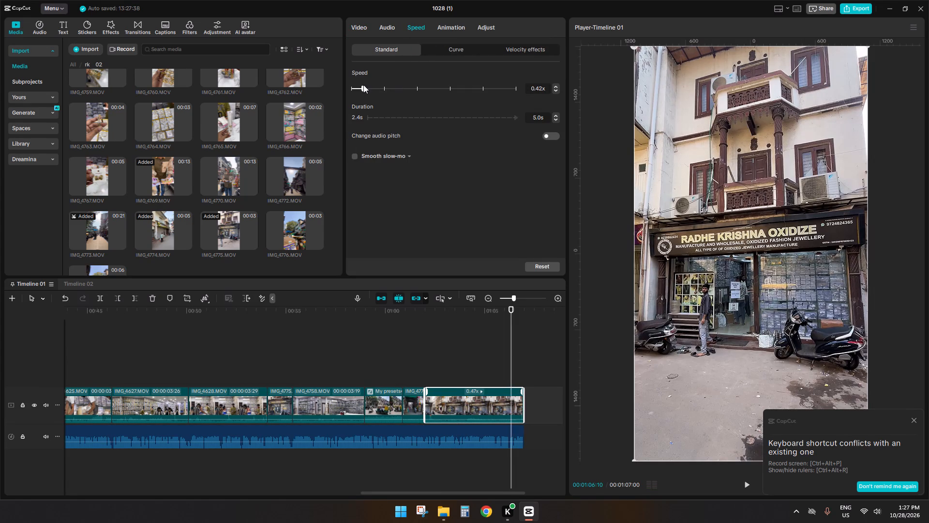
drag(514, 348, 526, 348)
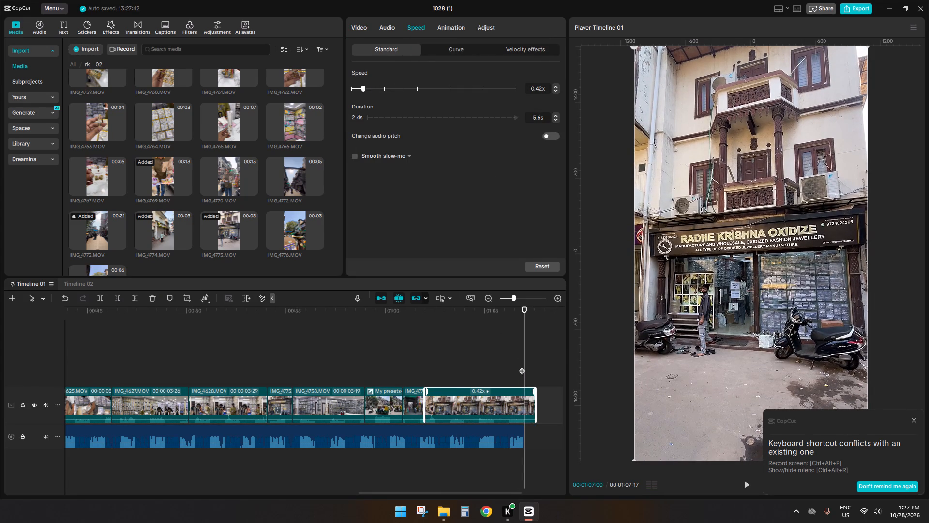
drag(426, 396, 430, 396)
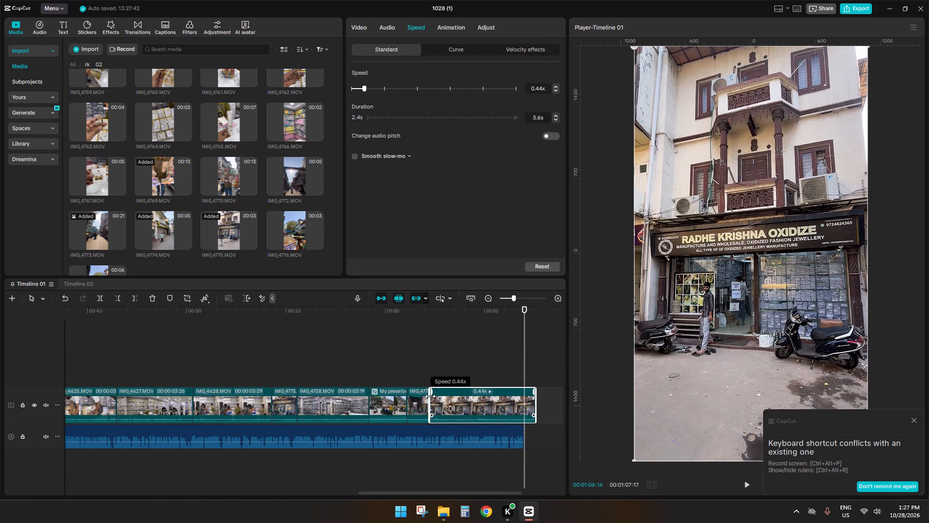
drag(430, 396, 434, 396)
click(434, 396)
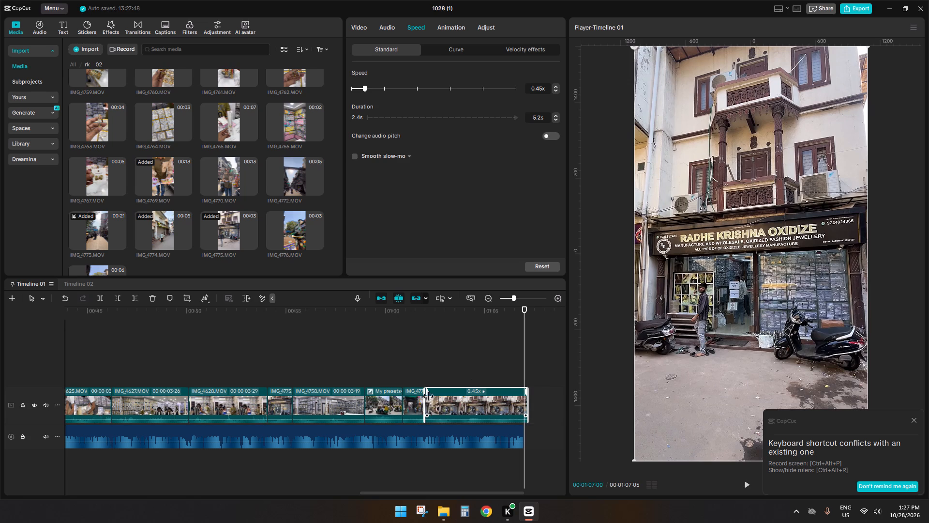
Readjust the start trim of IMG_4774.MOV to a 5.3 s duration and cut off its end at 00:01:07:00.
drag(423, 398, 429, 399)
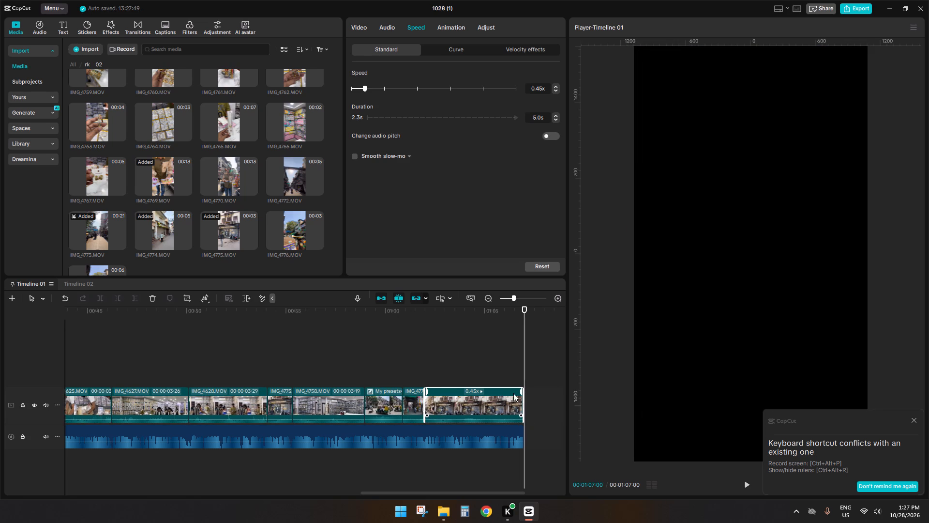
drag(424, 396, 420, 396)
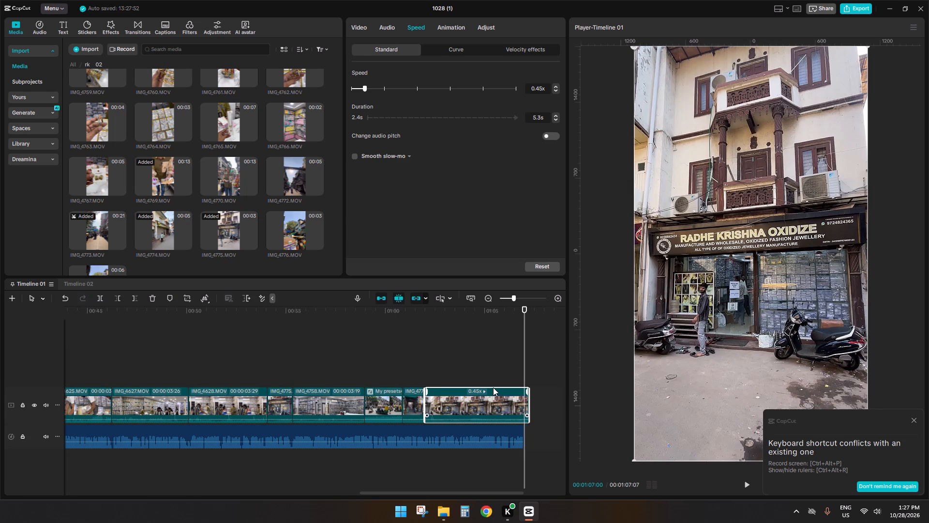
key(s)
key(d)
Select the footage clips above the voice-over, from near its start to the end, and mute them by setting volume to -∞ dB.
click(461, 369)
drag(461, 369, 0, 298)
ctrl+scroll(343, 386, down, 13)
drag(448, 392, 149, 356)
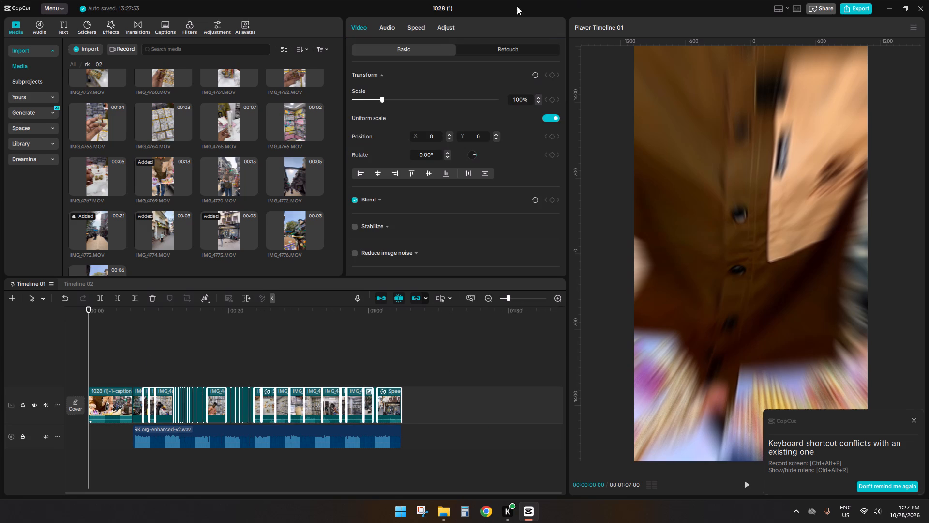
click(382, 26)
drag(455, 98, 212, 114)
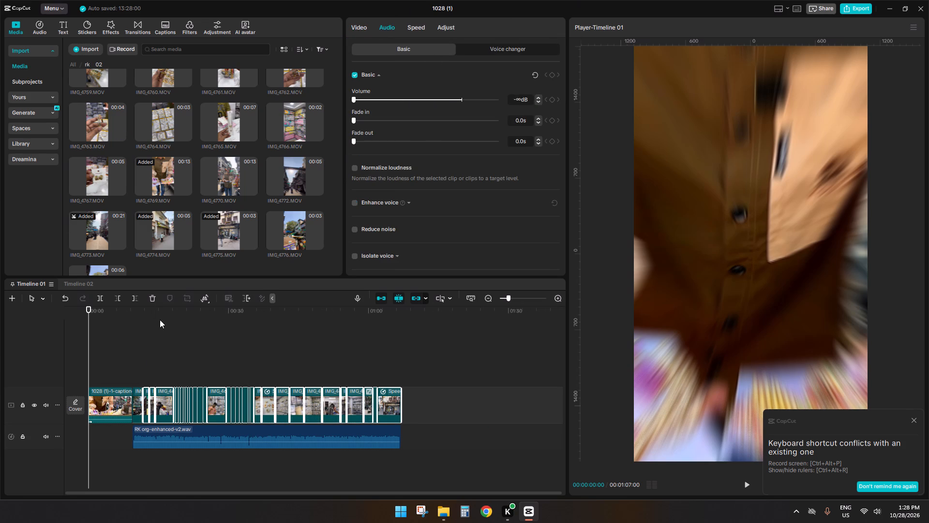
click(160, 321)
drag(160, 321, 0, 285)
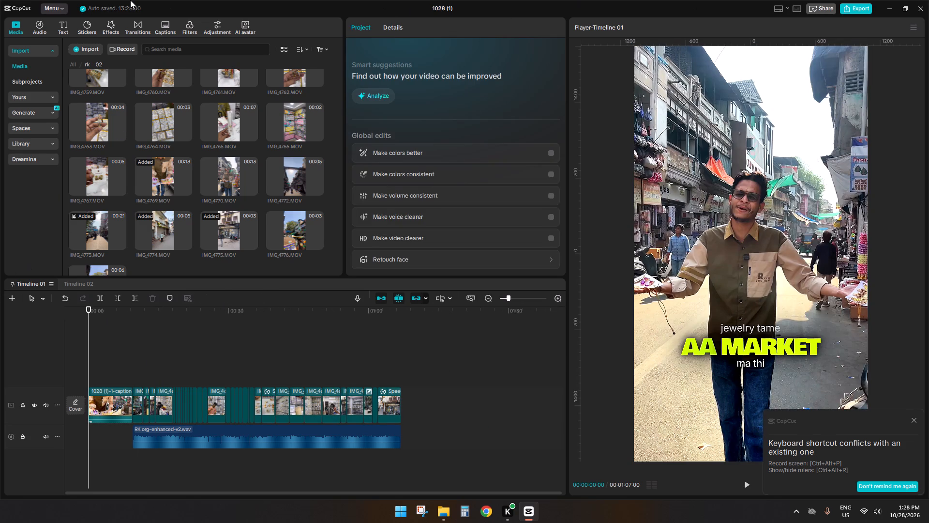
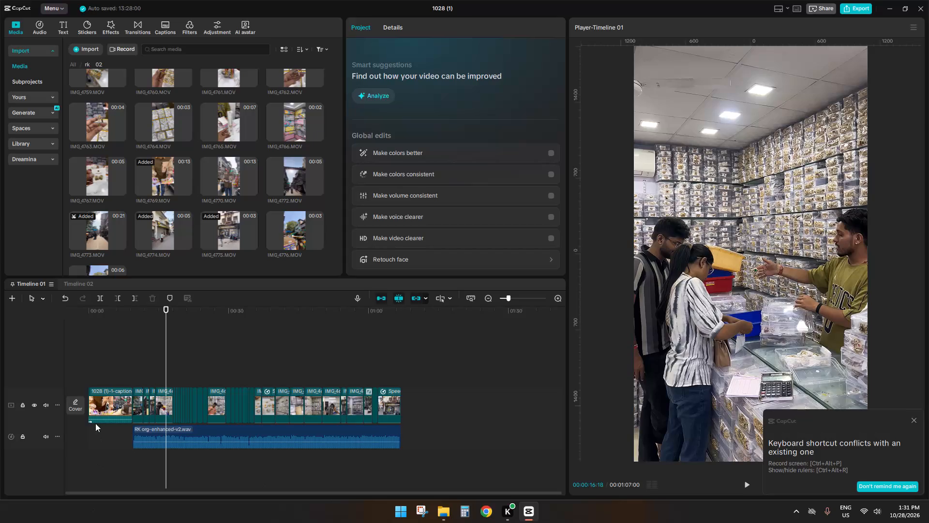
Go to the start of the voice-over on the timeline to review the footage from there.
click(133, 373)
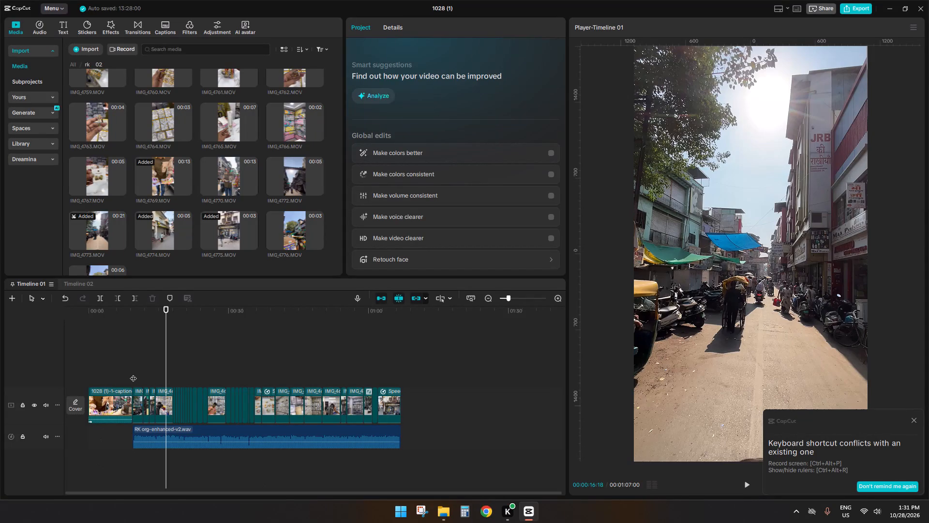
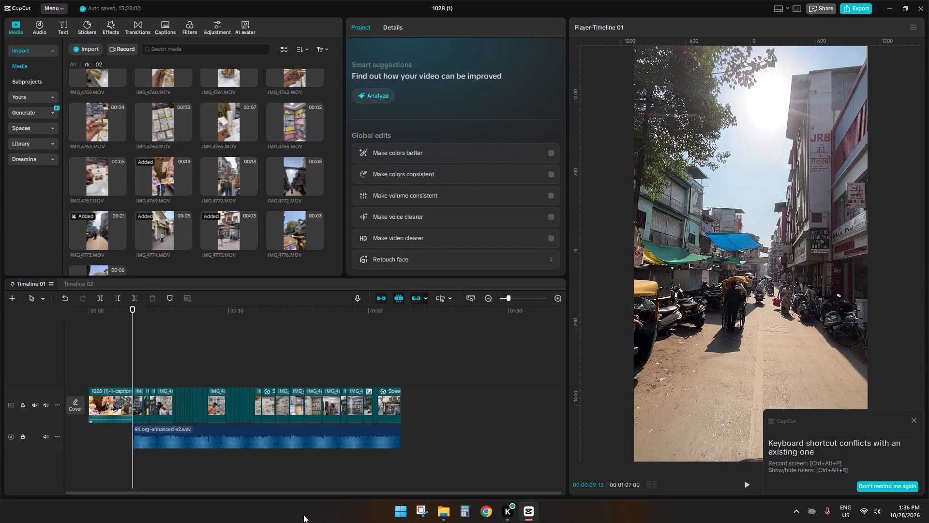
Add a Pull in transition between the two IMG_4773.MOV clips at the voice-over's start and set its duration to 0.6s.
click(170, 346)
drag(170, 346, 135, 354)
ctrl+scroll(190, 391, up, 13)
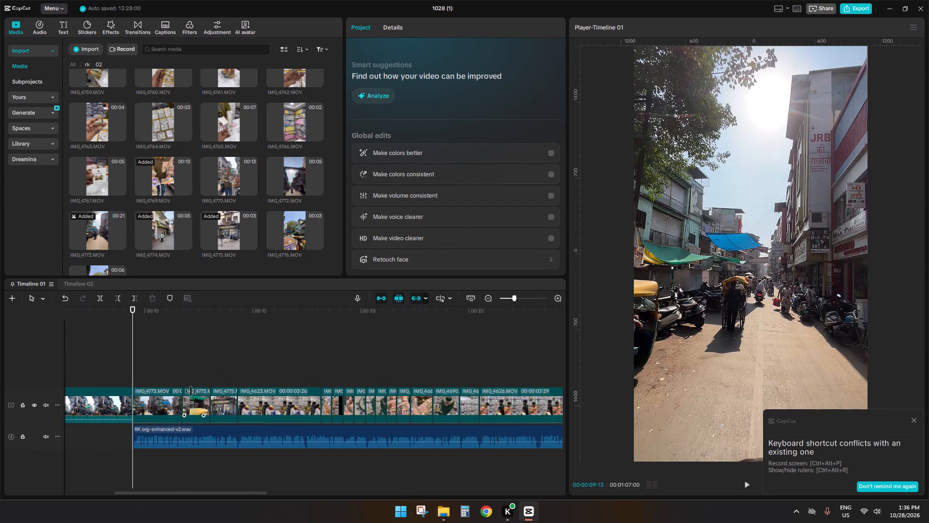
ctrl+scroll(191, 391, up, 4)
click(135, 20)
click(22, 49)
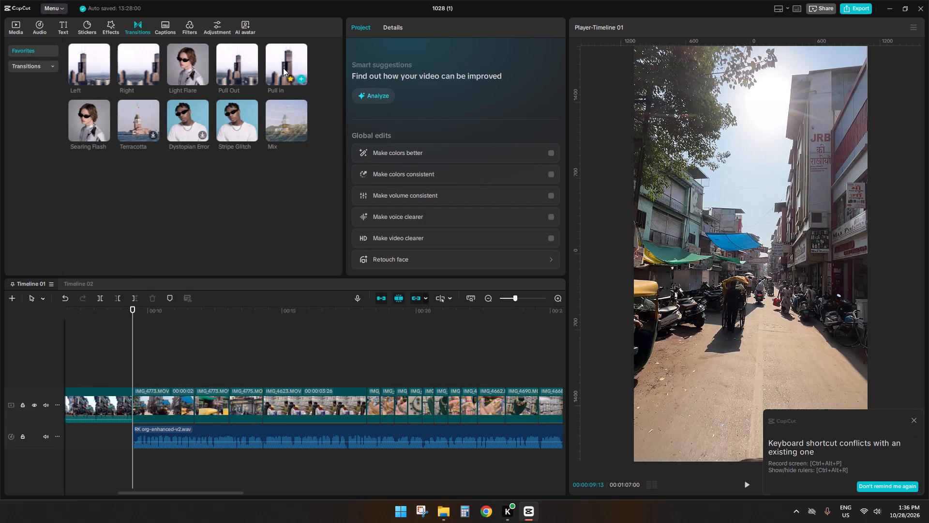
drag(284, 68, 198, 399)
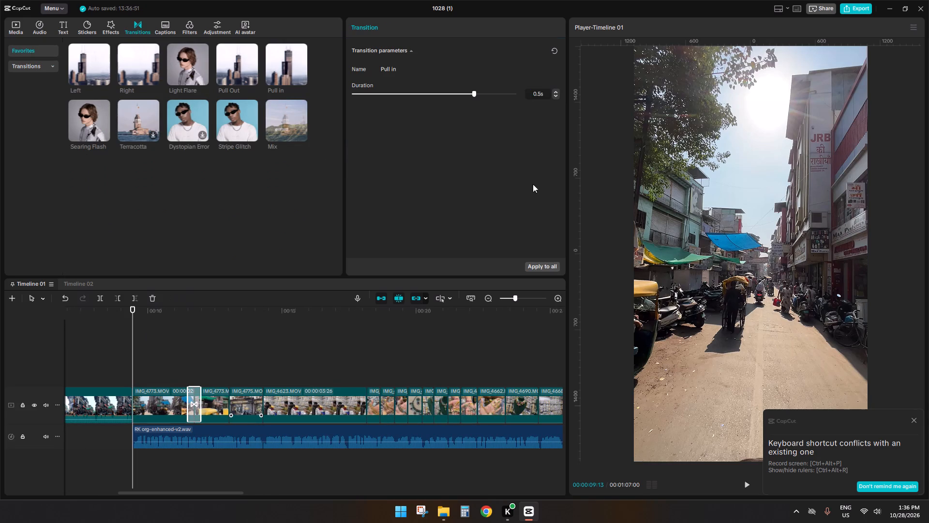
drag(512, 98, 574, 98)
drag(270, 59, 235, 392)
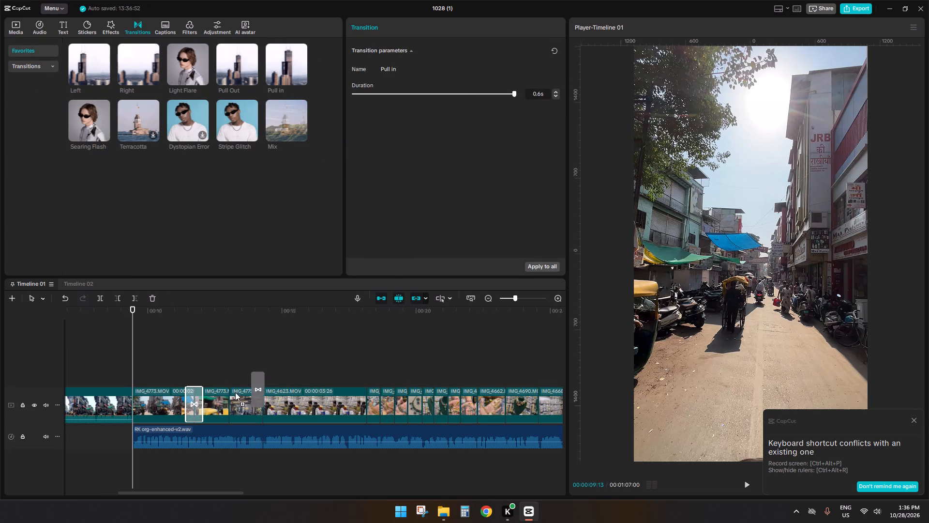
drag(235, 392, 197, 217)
Add a 0.5s Mix transition between the second IMG_4773.MOV clip and IMG_4775.MOV, accepting duplicate frames.
drag(286, 121, 217, 421)
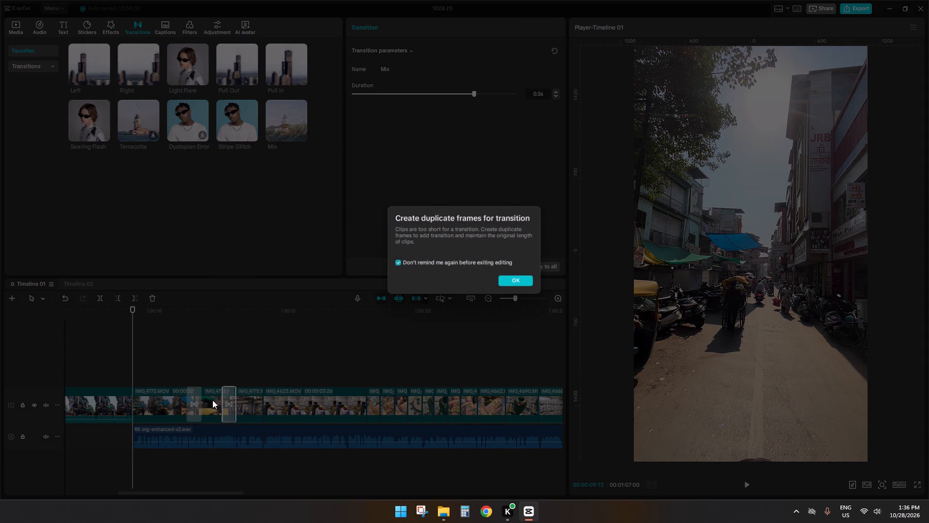
click(198, 403)
click(526, 280)
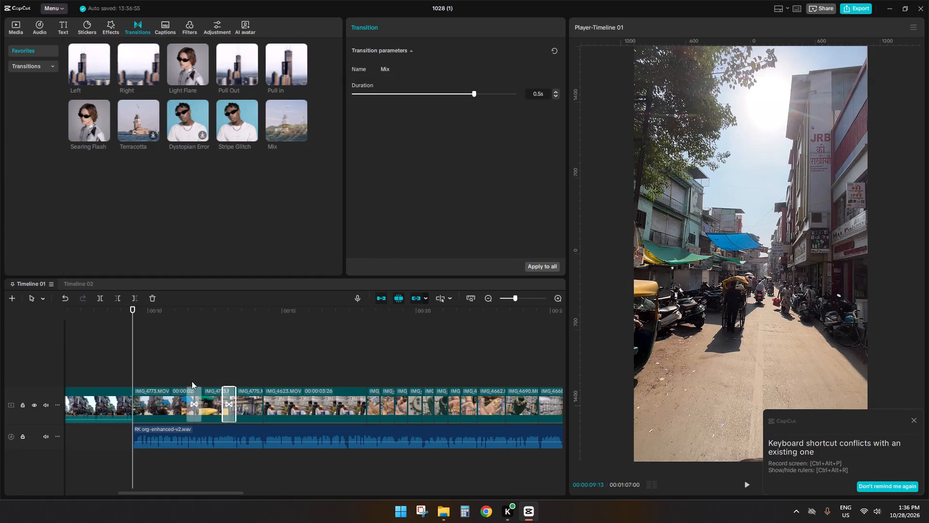
Replace the Pull in transition between the two IMG_4773.MOV clips with a 0.5s Mix transition.
click(193, 394)
key(d)
drag(276, 110, 303, 298)
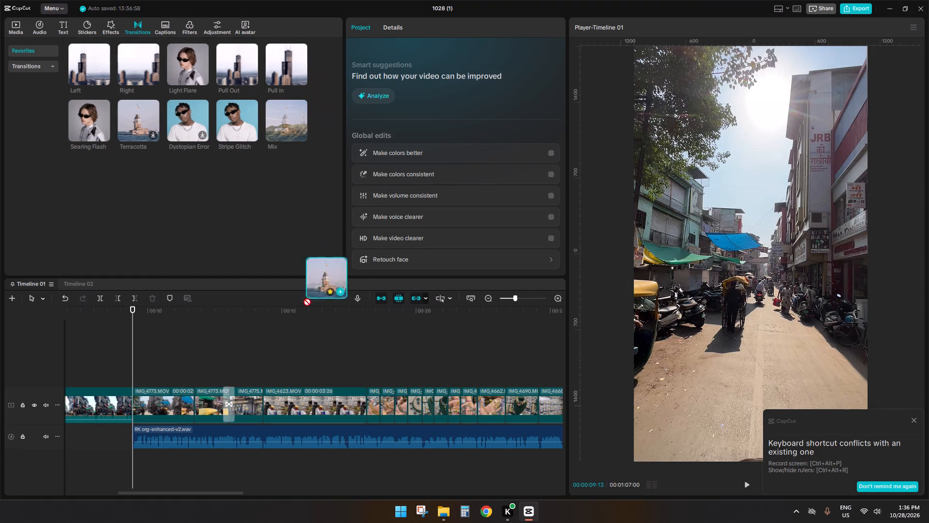
drag(303, 298, 193, 418)
Add Mix transitions at the next three cuts: before IMG_4623.MOV, after it, and after the short clip that follows.
drag(288, 109, 255, 410)
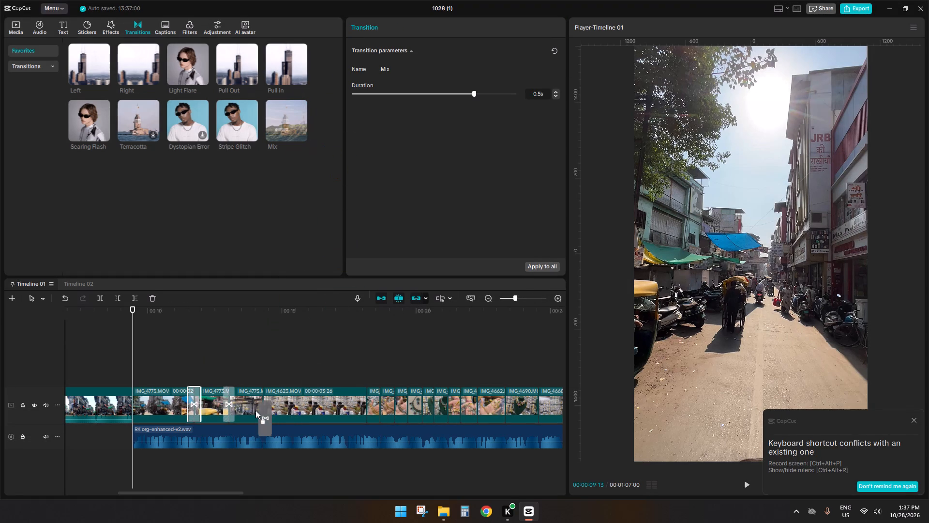
drag(255, 410, 255, 409)
ctrl+scroll(259, 407, down, 5)
drag(293, 117, 331, 261)
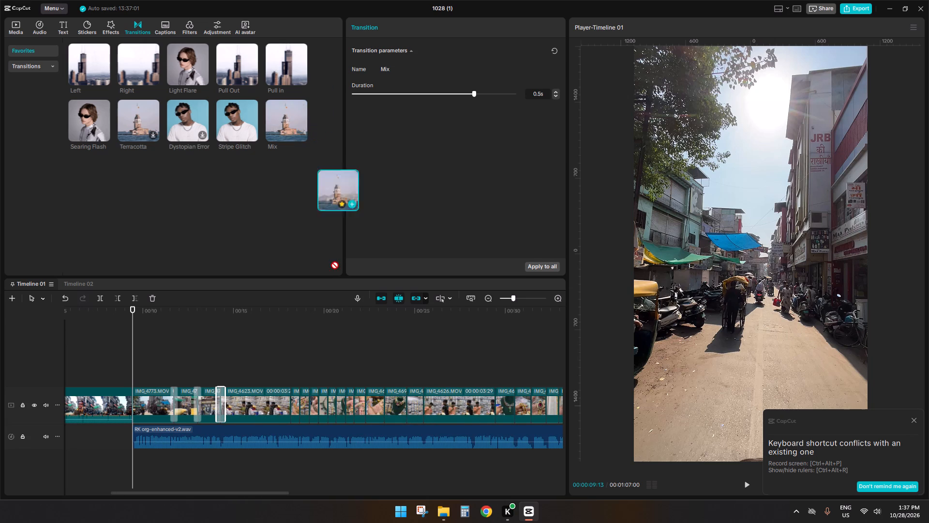
drag(331, 261, 290, 398)
drag(277, 121, 309, 398)
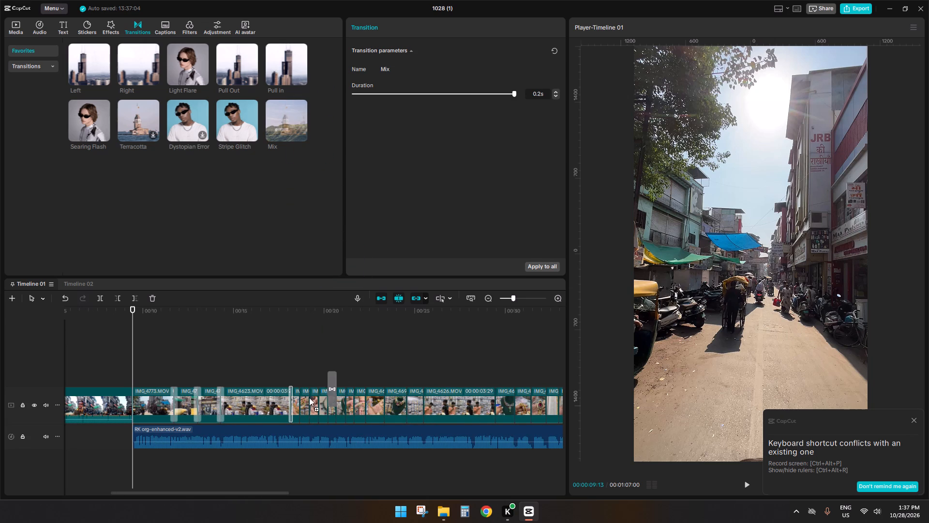
drag(309, 398, 304, 400)
Add Mix transitions at the remaining cuts between the short jewellery clips up to the start of IMG_4662.MOV.
drag(277, 492, 319, 488)
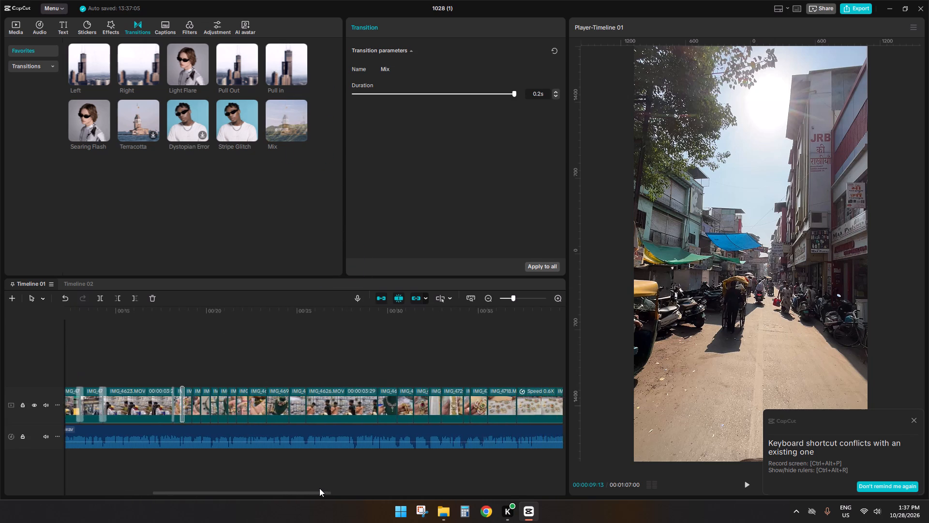
ctrl+scroll(320, 488, up, 4)
drag(282, 124, 272, 403)
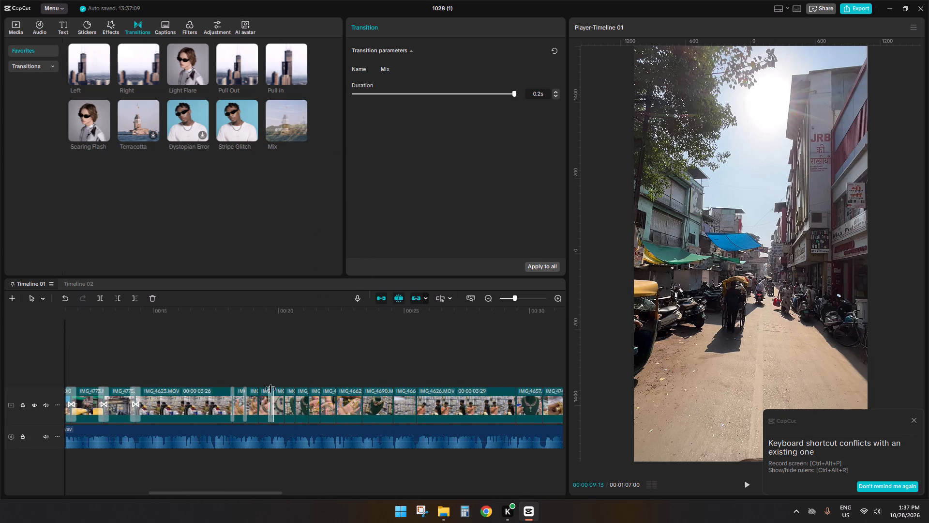
drag(276, 132, 261, 398)
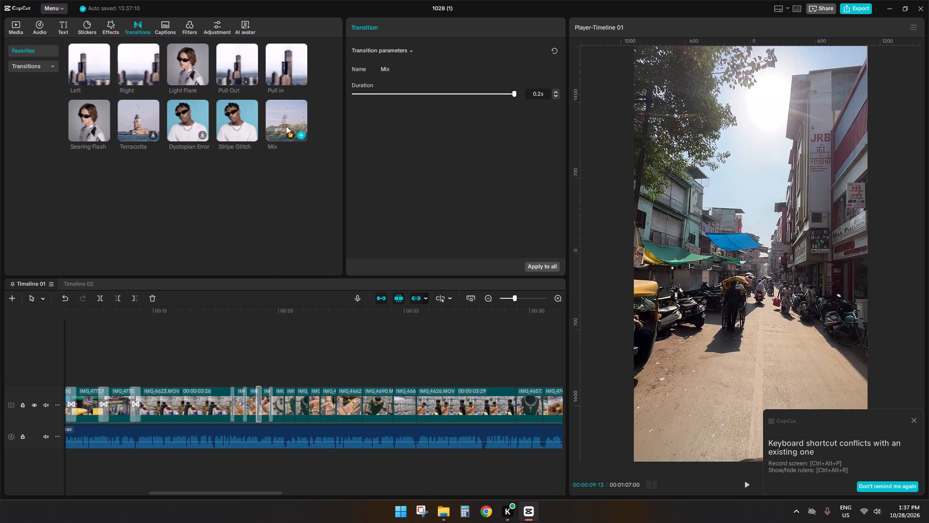
drag(283, 117, 285, 407)
drag(274, 113, 290, 393)
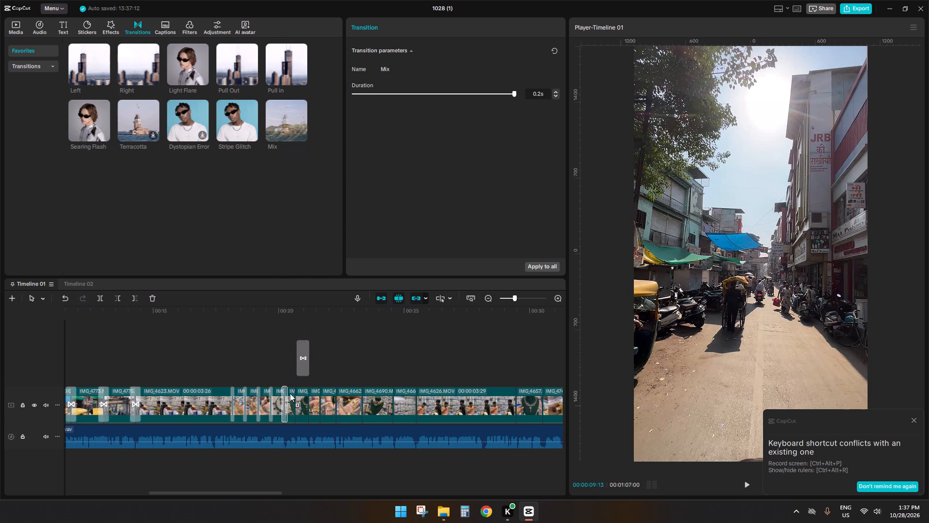
drag(290, 393, 289, 408)
drag(281, 110, 294, 432)
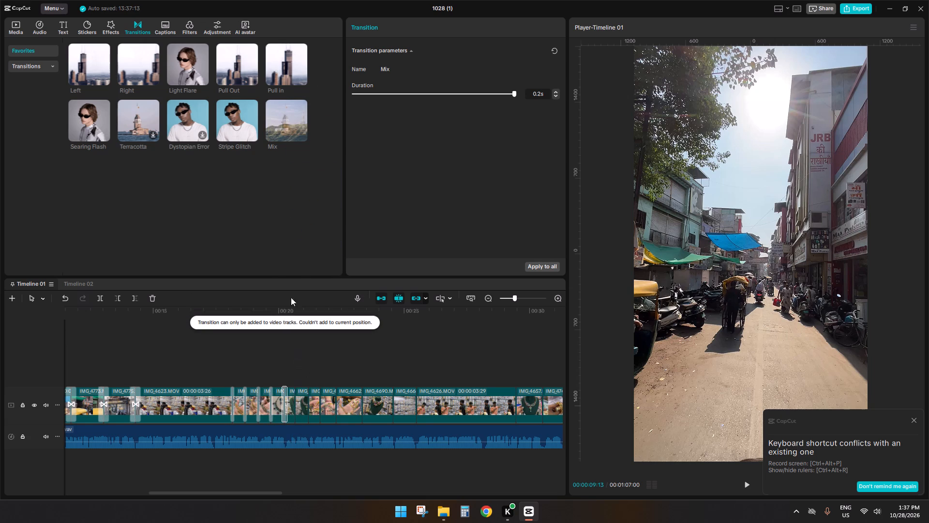
drag(281, 119, 299, 410)
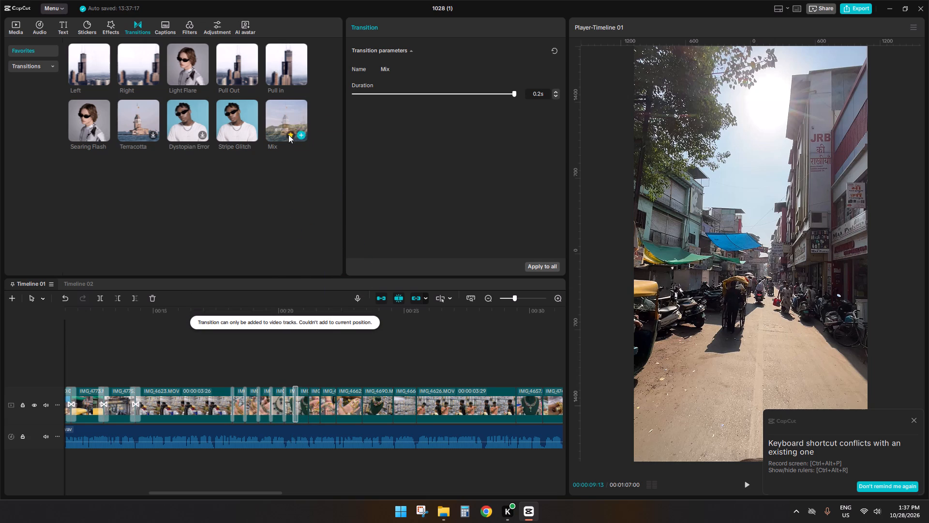
drag(285, 116, 314, 409)
drag(284, 120, 329, 361)
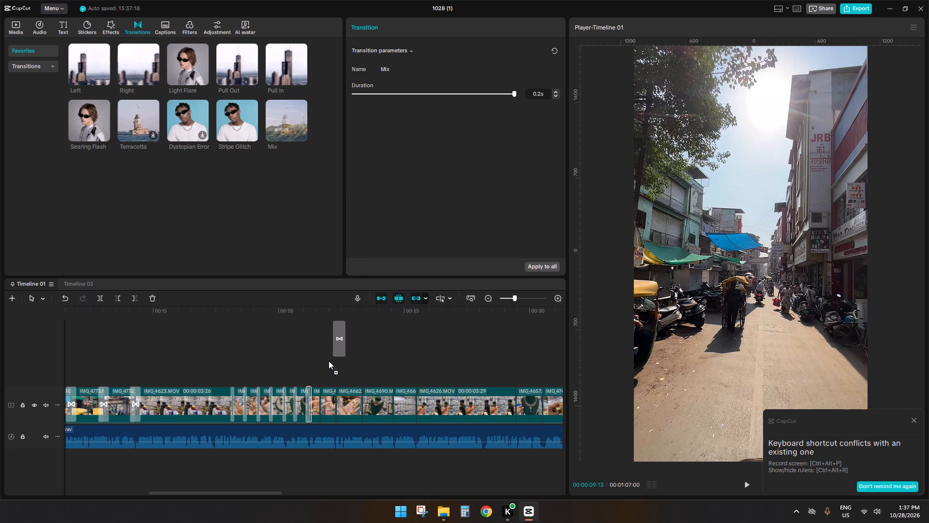
drag(329, 361, 321, 398)
drag(285, 124, 336, 401)
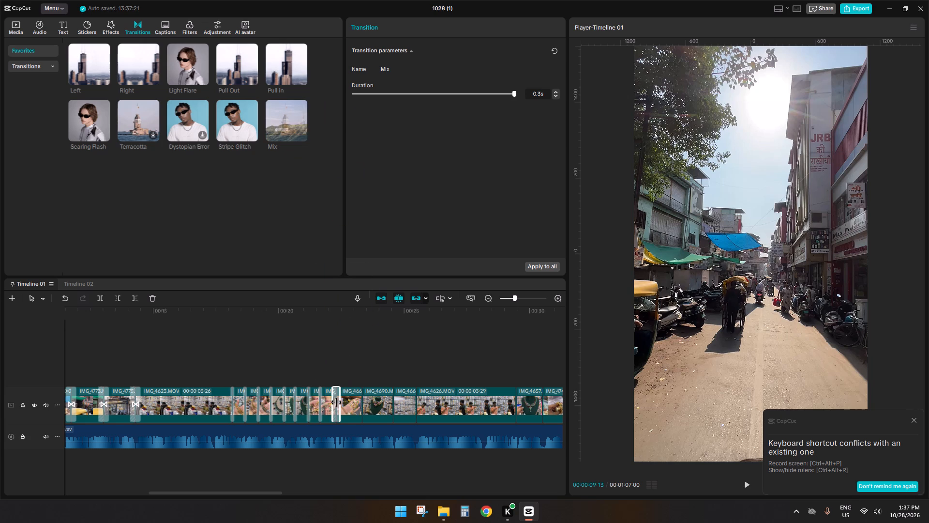
Add 0.5s Mix transitions at the three cuts from the end of IMG_4662.MOV to the start of the second shop clip, IMG_4626.MOV.
drag(298, 109, 360, 401)
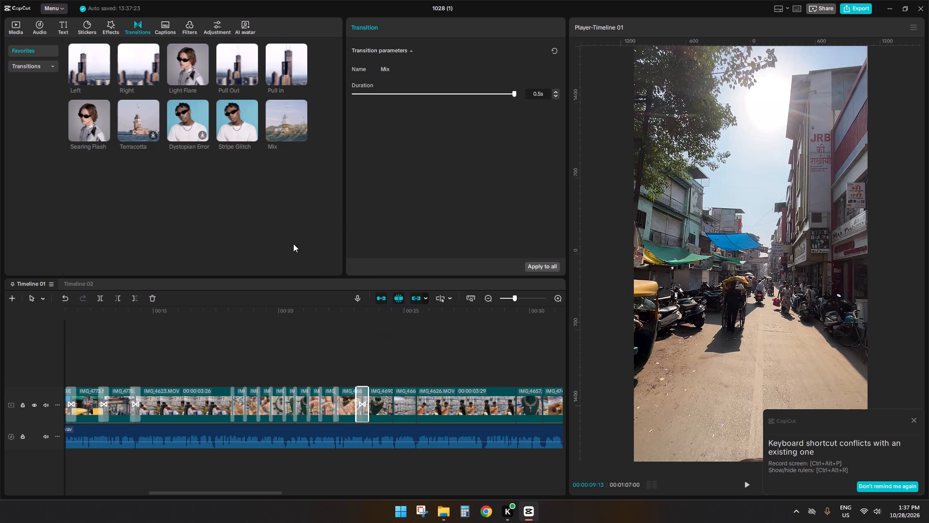
drag(270, 120, 393, 407)
drag(289, 108, 289, 108)
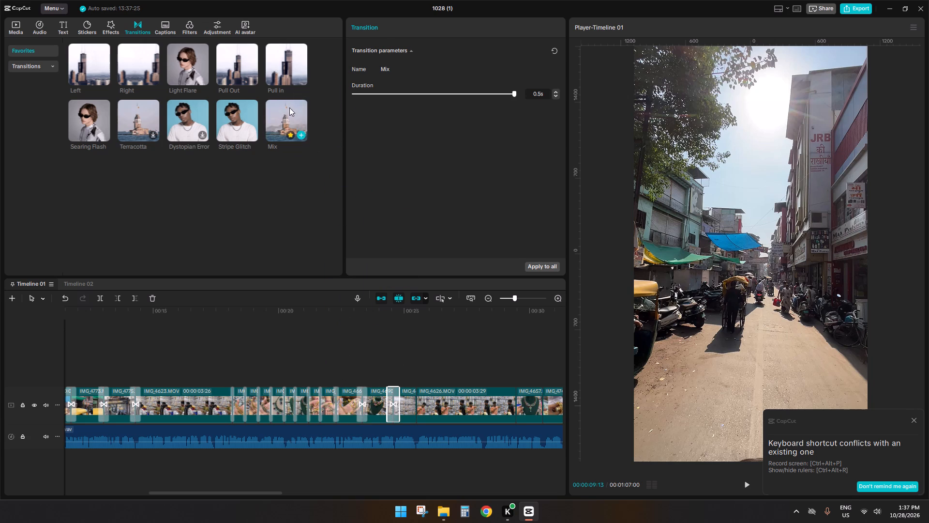
drag(289, 108, 426, 398)
Add Mix transitions at every cut from the end of IMG_4626.MOV to the start of IMG_4716.MOV.
drag(279, 492, 310, 492)
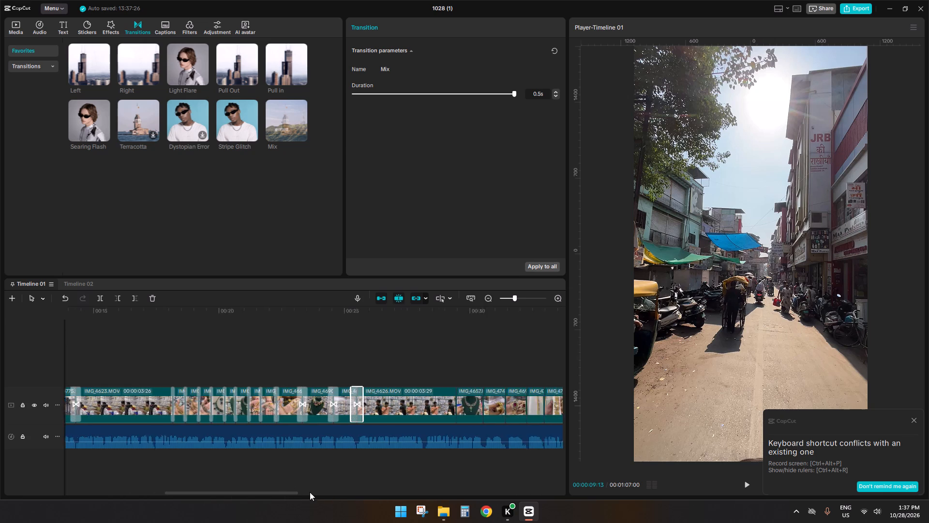
drag(310, 492, 344, 489)
drag(290, 116, 322, 288)
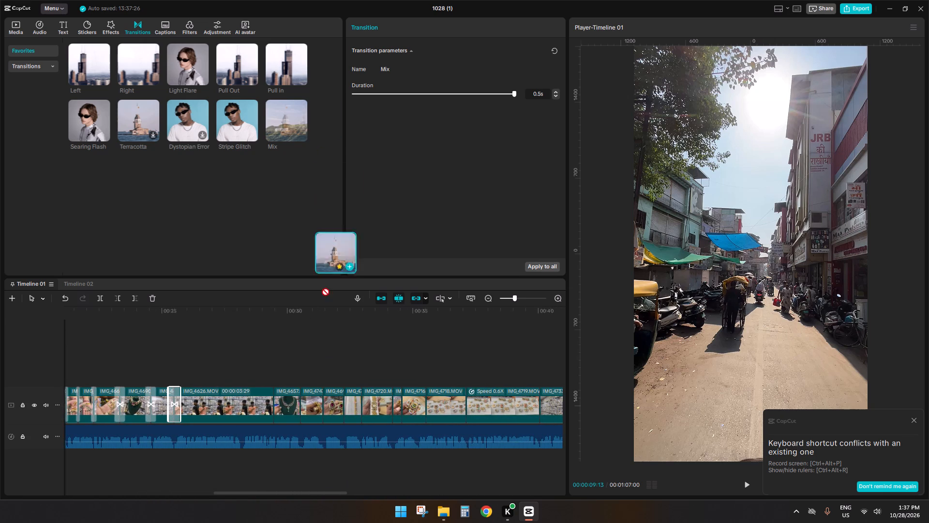
drag(322, 288, 275, 407)
drag(284, 122, 306, 398)
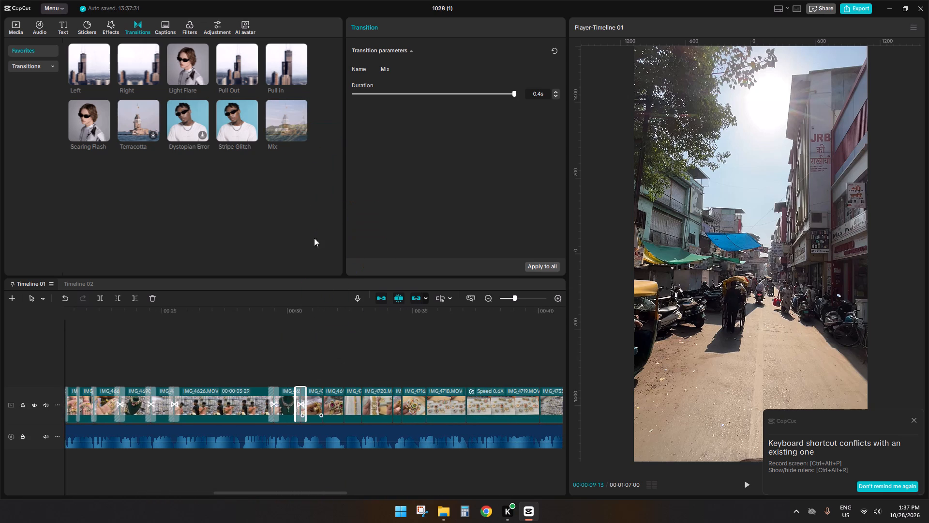
drag(296, 103, 320, 409)
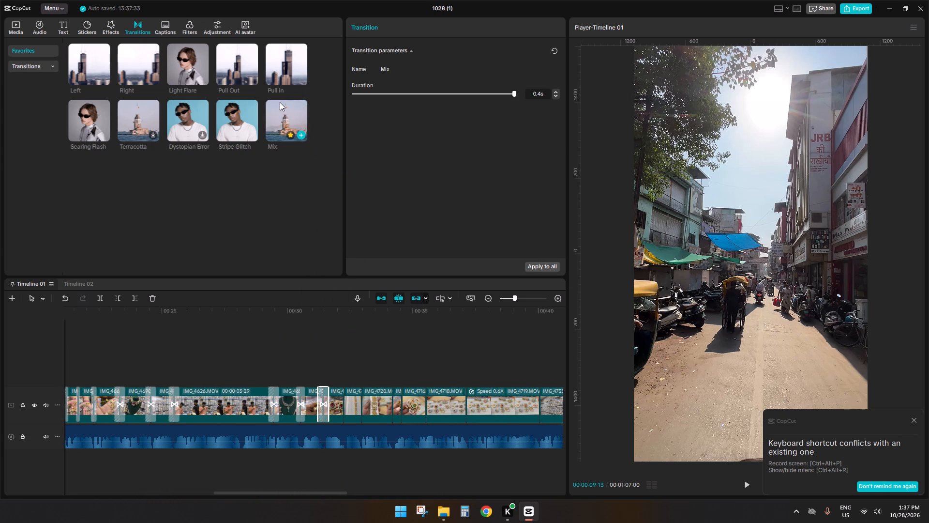
drag(279, 102, 342, 394)
drag(284, 122, 352, 279)
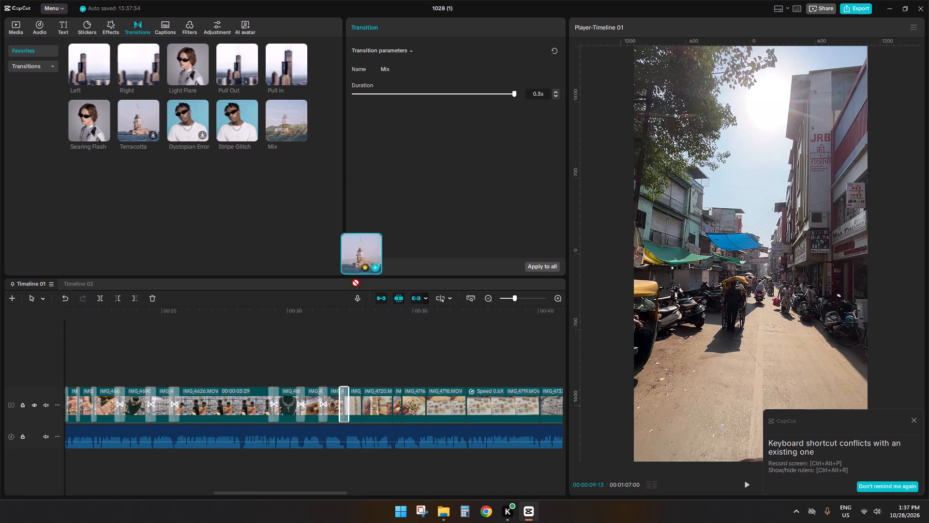
drag(352, 279, 368, 416)
drag(290, 111, 397, 400)
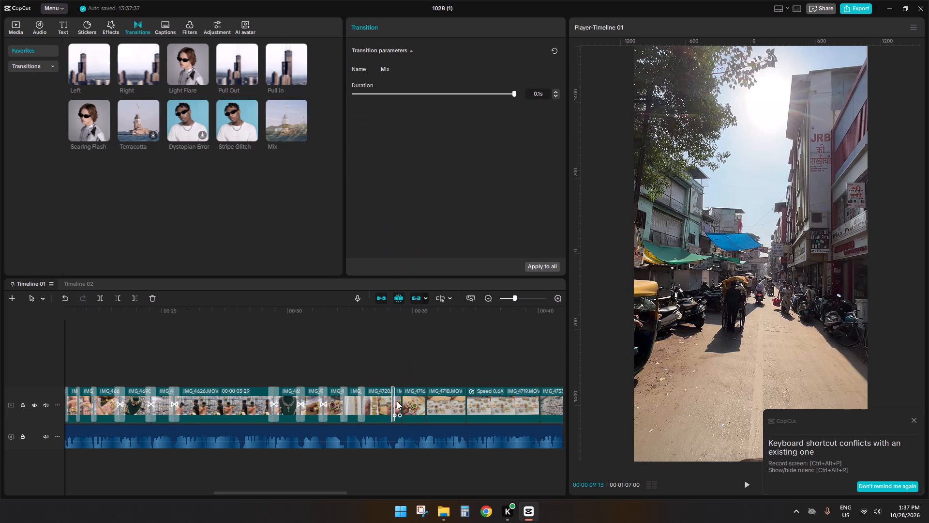
drag(293, 117, 399, 413)
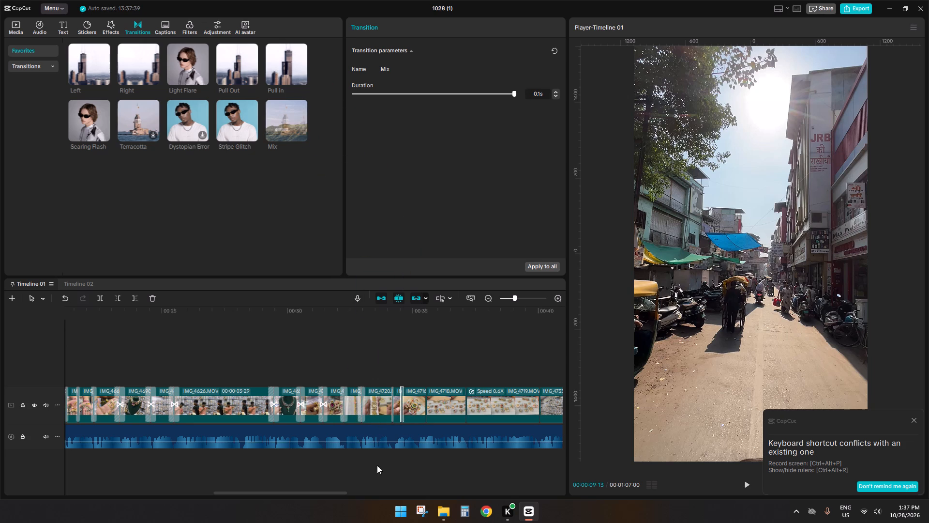
Add a Pull in transition between IMG_4718.MOV and the 0.6X-speed IMG_4719.MOV and set its duration to 0.7s.
drag(338, 495, 381, 491)
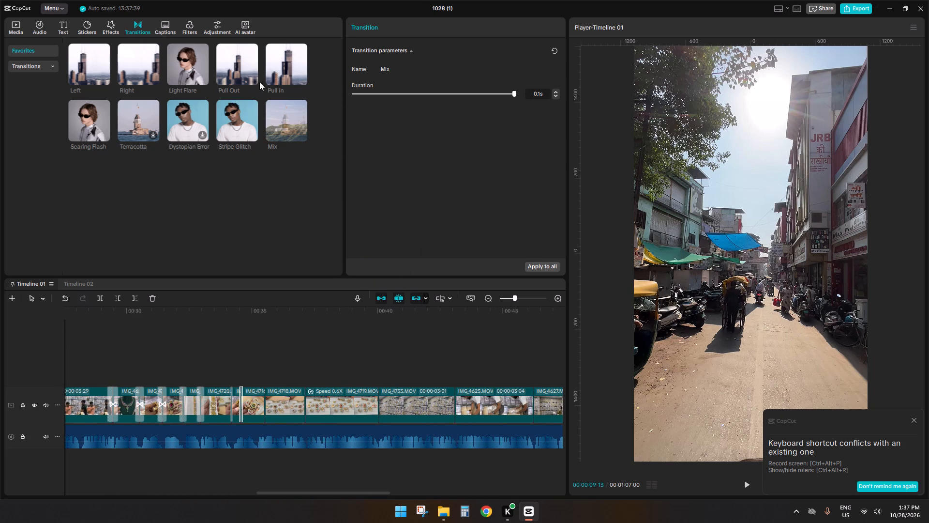
drag(285, 63, 280, 425)
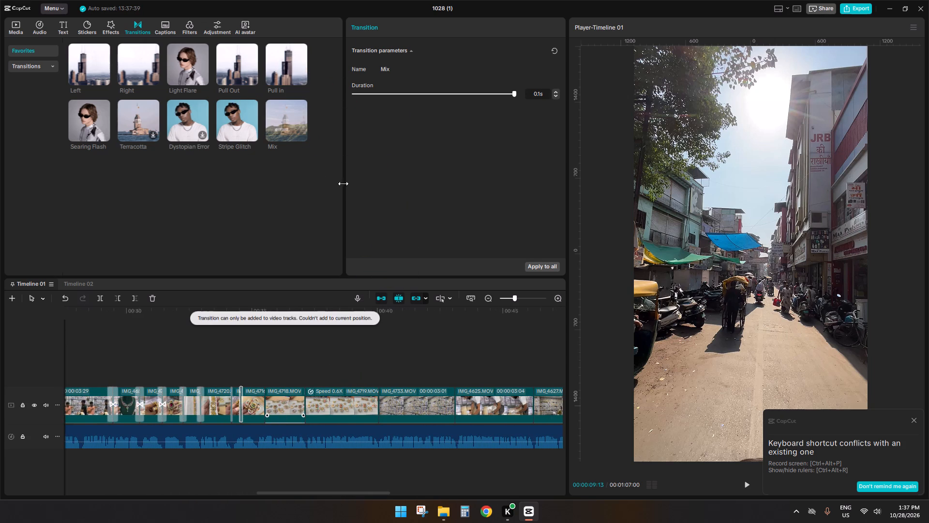
drag(288, 39, 321, 190)
drag(279, 76, 303, 390)
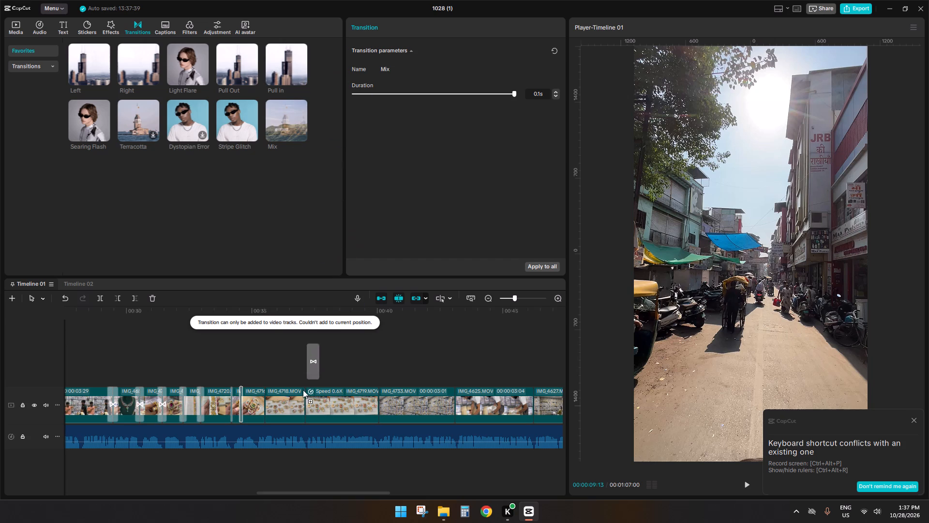
drag(303, 390, 302, 396)
click(486, 90)
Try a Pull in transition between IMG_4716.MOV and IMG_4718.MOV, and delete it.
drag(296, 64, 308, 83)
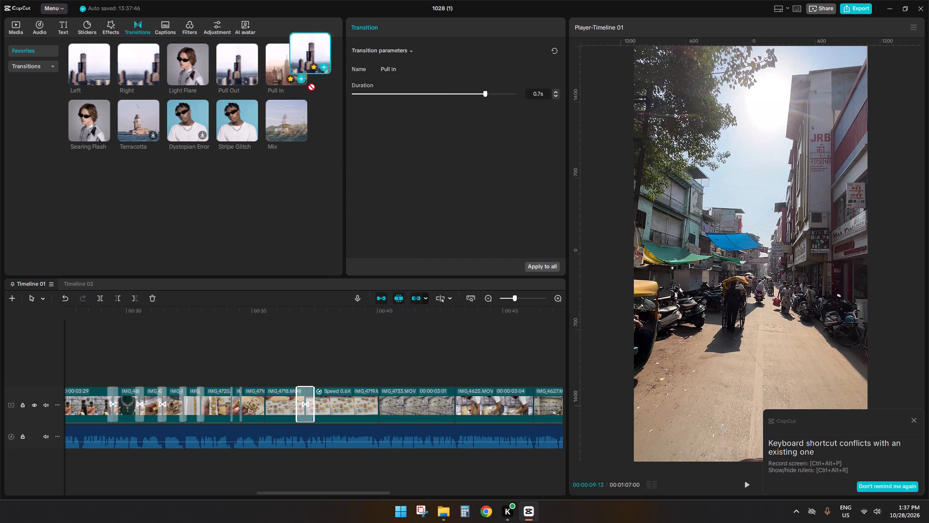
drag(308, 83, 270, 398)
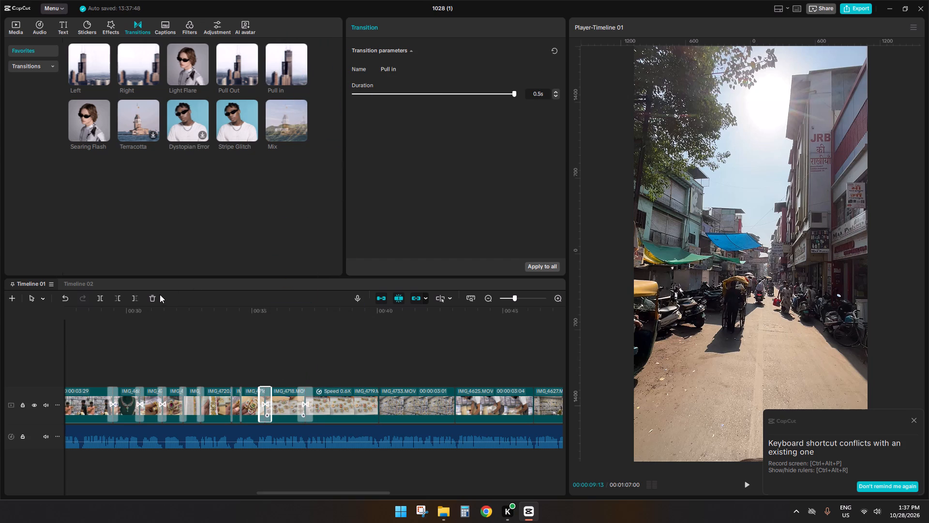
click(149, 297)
Add a Mix transition between IMG_4716.MOV and IMG_4718.MOV.
drag(283, 119, 241, 386)
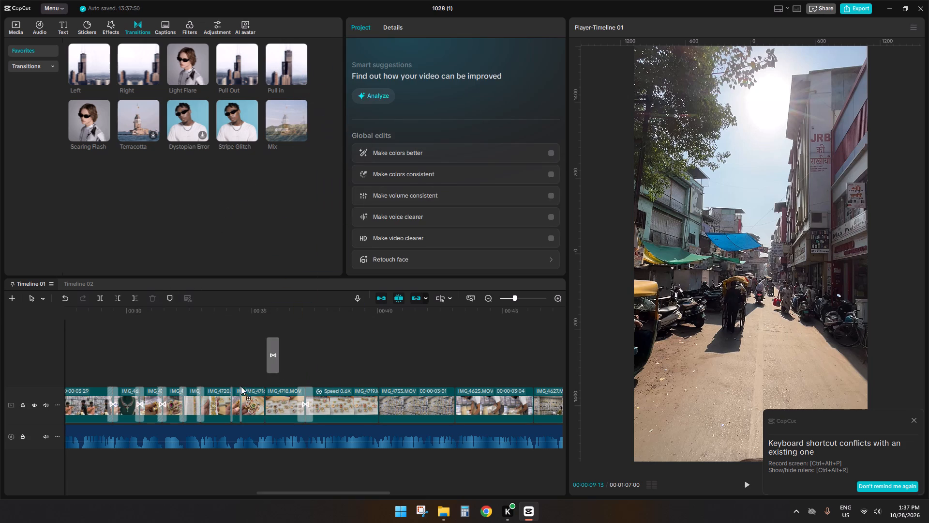
drag(241, 386, 256, 406)
Add a 0.5s Pull in transition between IMG_4719.MOV and IMG_4733.MOV.
drag(292, 60, 390, 415)
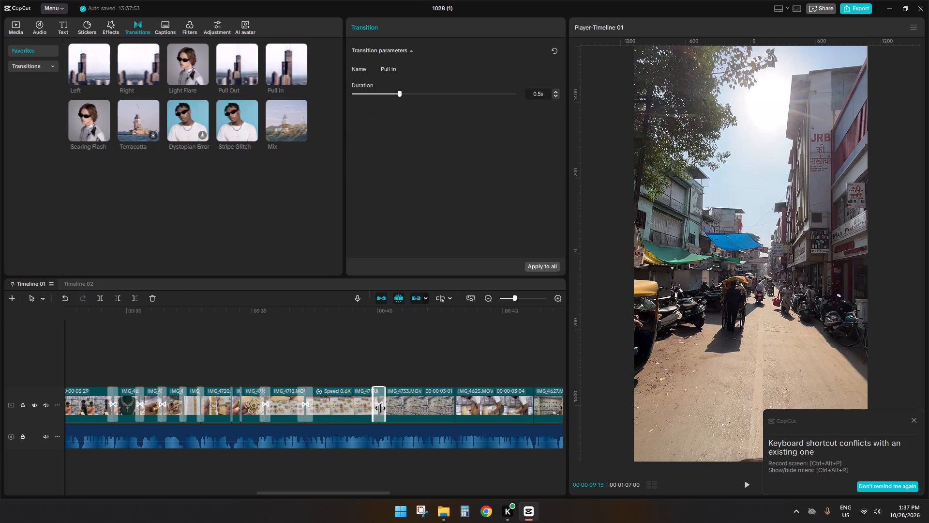
Set the duration of the Pull in transition between IMG_4719.MOV and IMG_4733.MOV to 0.8s.
click(447, 91)
click(437, 92)
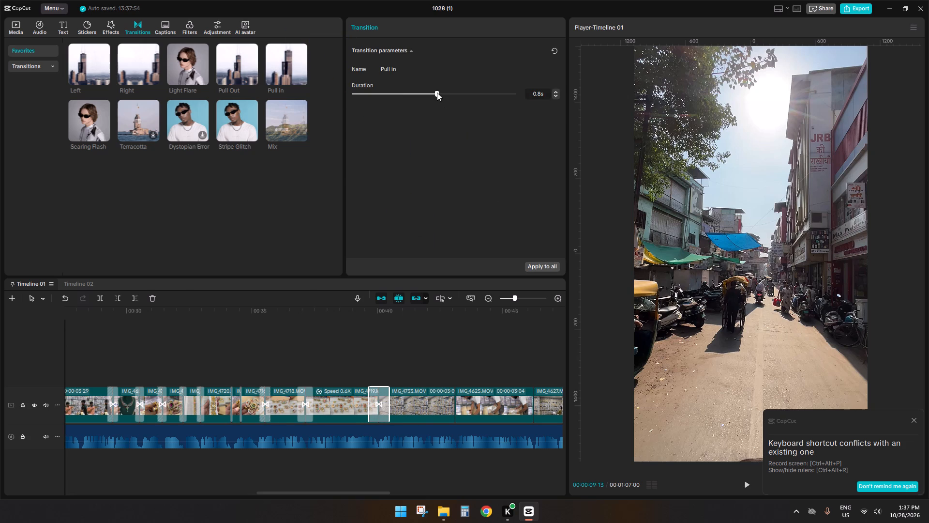
Add a Pull in transition between IMG_4733.MOV and IMG_4625.MOV and lengthen its duration.
drag(381, 494, 451, 483)
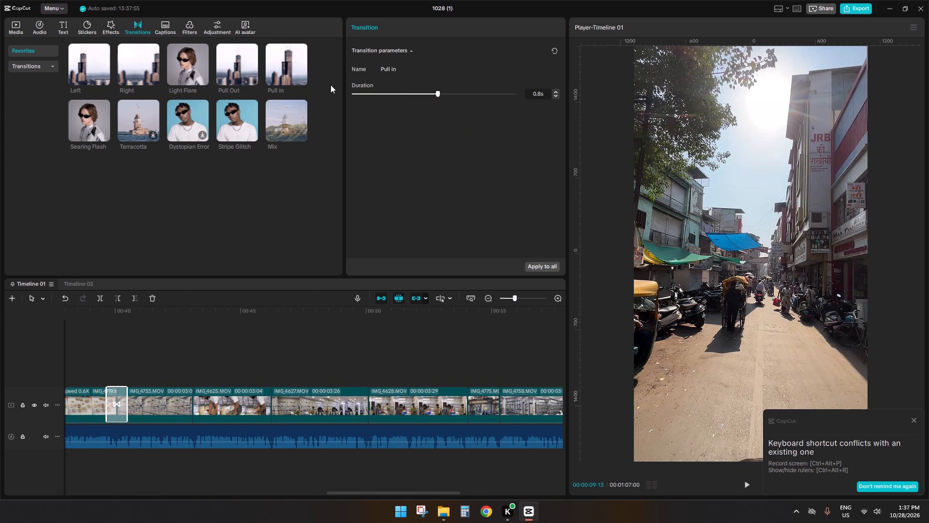
drag(297, 62, 207, 407)
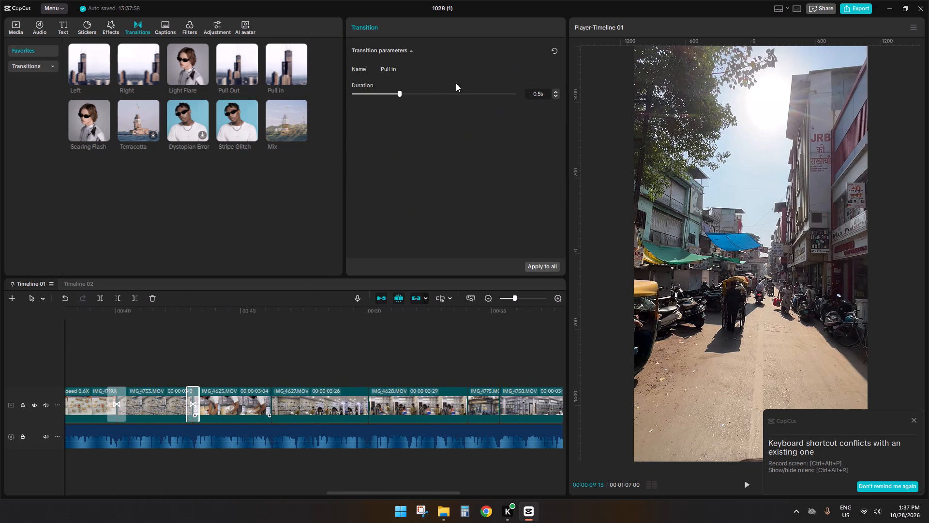
click(446, 91)
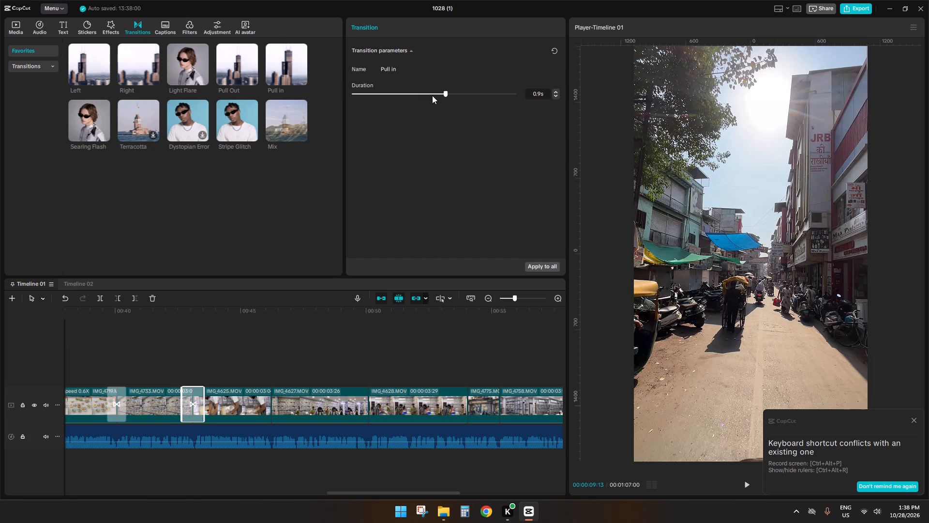
click(432, 95)
Add a Pull in transition between IMG_4625.MOV and IMG_4627.MOV and set its duration to 0.8s.
drag(293, 67, 276, 391)
click(435, 94)
Add a Pull in transition between IMG_4627.MOV and IMG_4628.MOV and set its duration to 0.8s.
drag(285, 63, 285, 63)
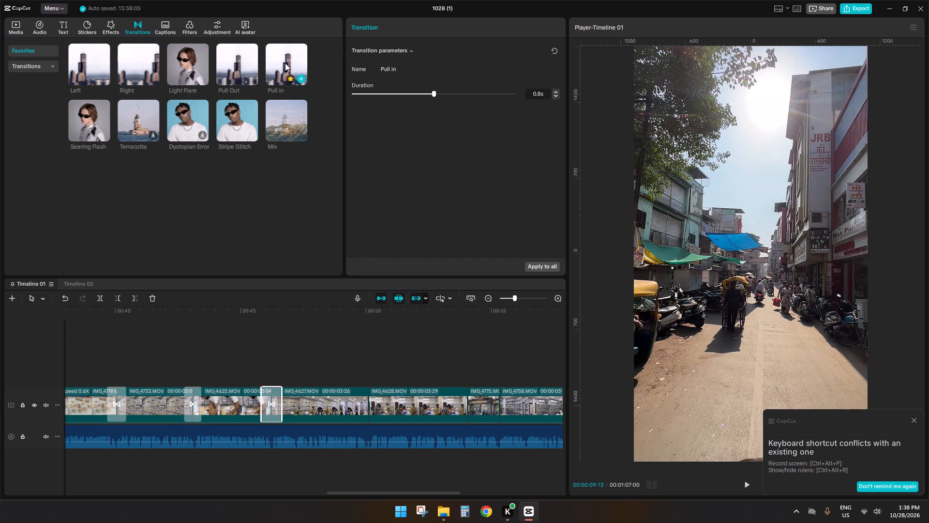
drag(285, 63, 368, 393)
click(422, 94)
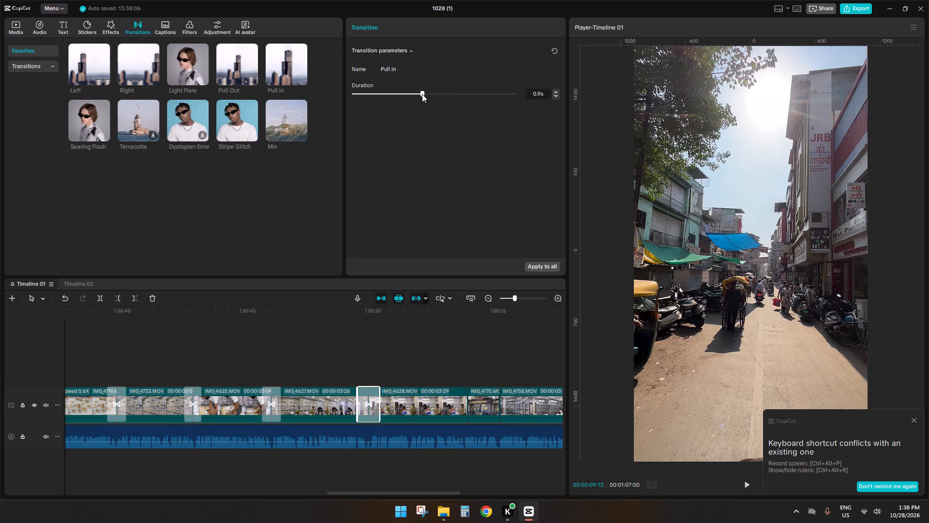
click(413, 93)
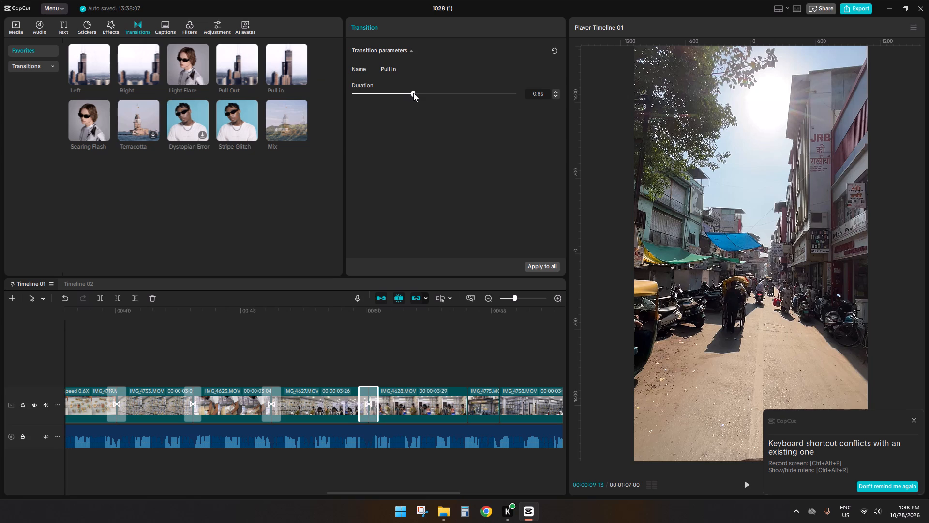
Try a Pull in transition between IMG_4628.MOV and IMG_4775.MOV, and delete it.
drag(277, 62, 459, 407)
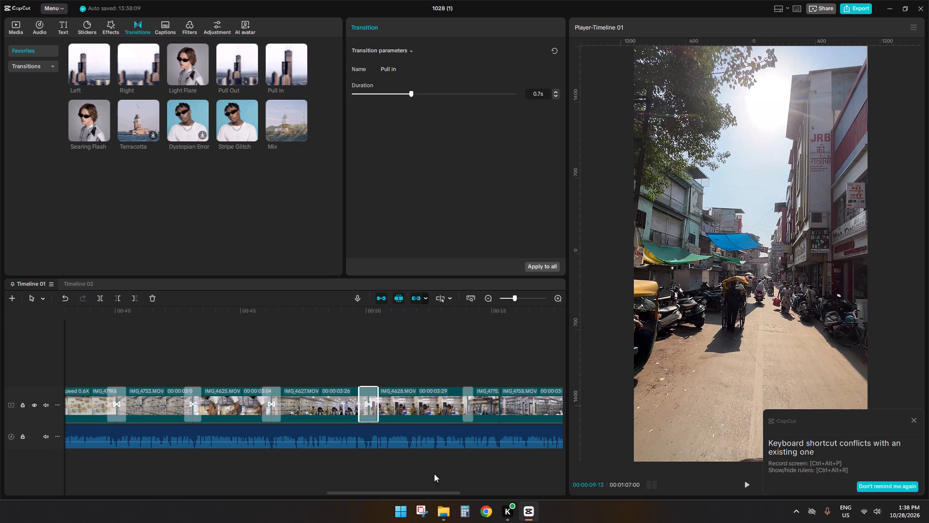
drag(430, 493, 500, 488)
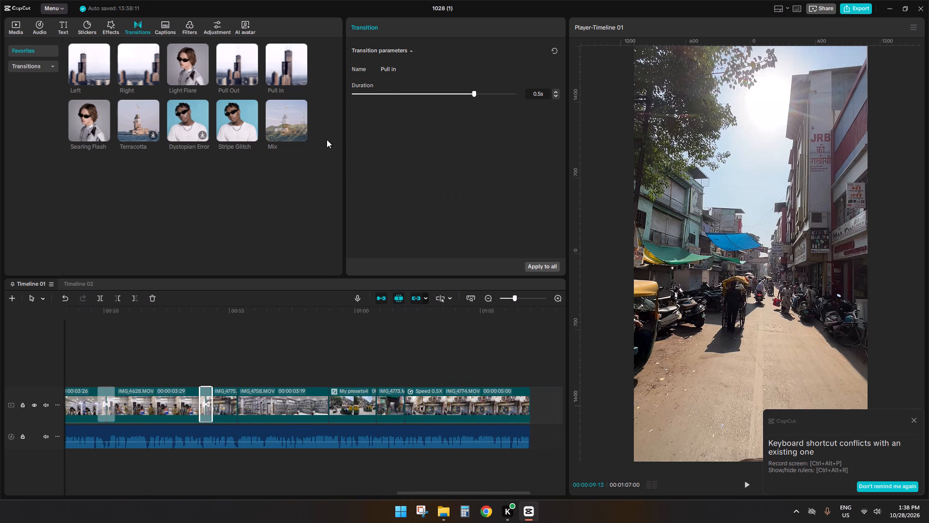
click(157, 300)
Add Mix transitions at both ends of the IMG_4775.MOV clip that sits between IMG_4628.MOV and IMG_4758.MOV.
drag(279, 114, 210, 410)
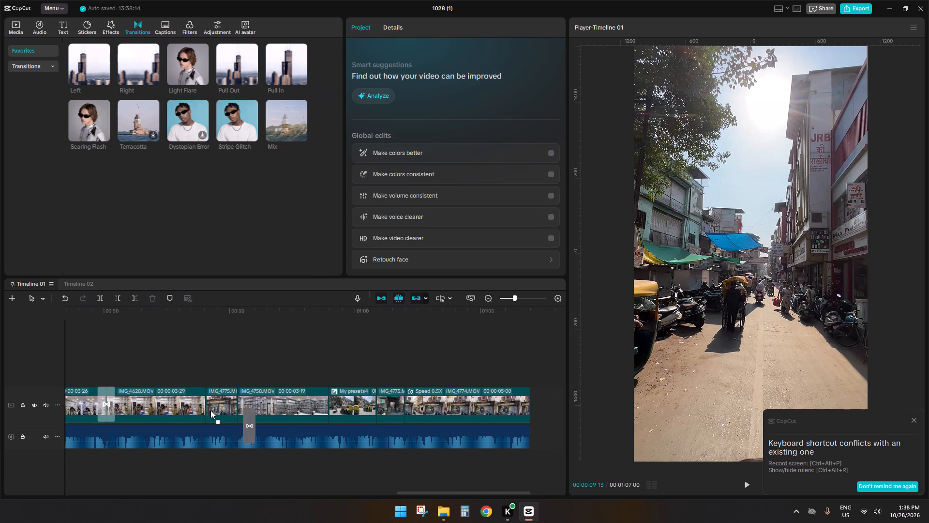
drag(210, 410, 198, 397)
drag(278, 118, 238, 412)
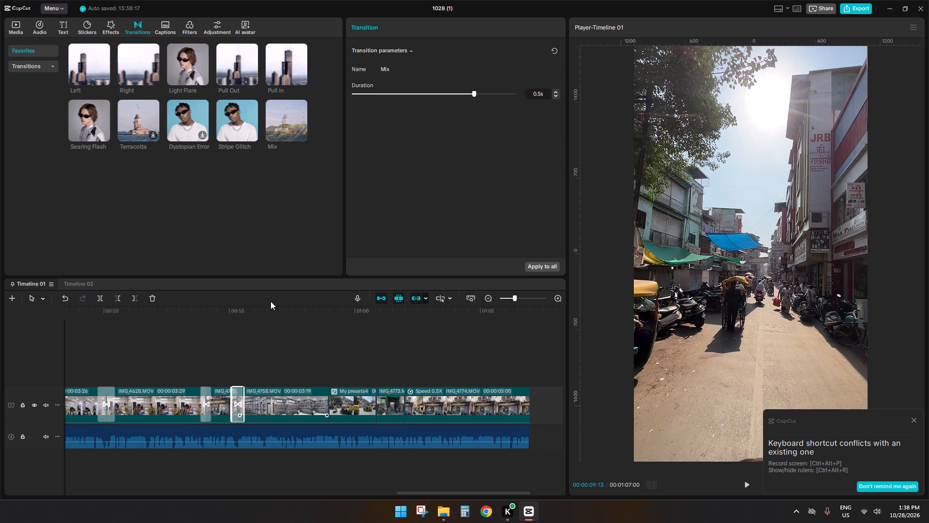
Add a Pull in transition between IMG_4758.MOV and the My presets4 clip and set its duration to 0.8s.
drag(291, 60, 331, 414)
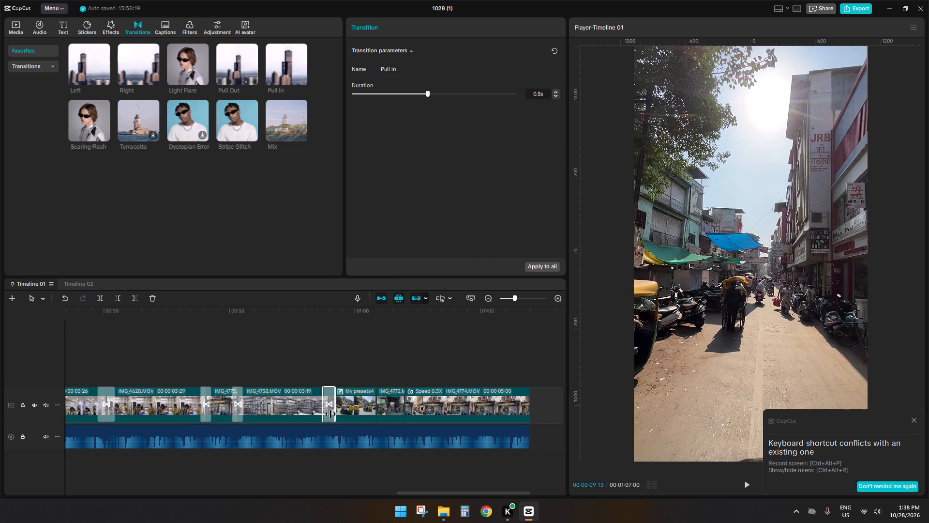
click(486, 96)
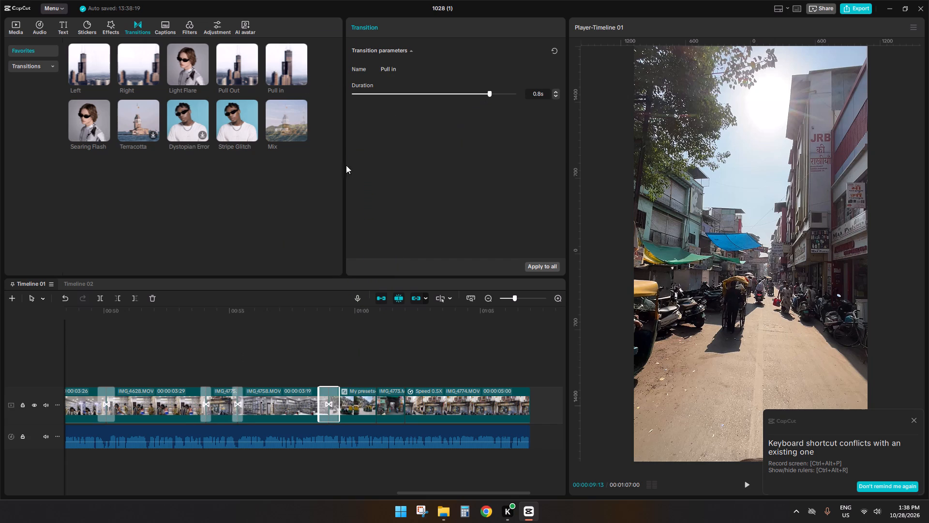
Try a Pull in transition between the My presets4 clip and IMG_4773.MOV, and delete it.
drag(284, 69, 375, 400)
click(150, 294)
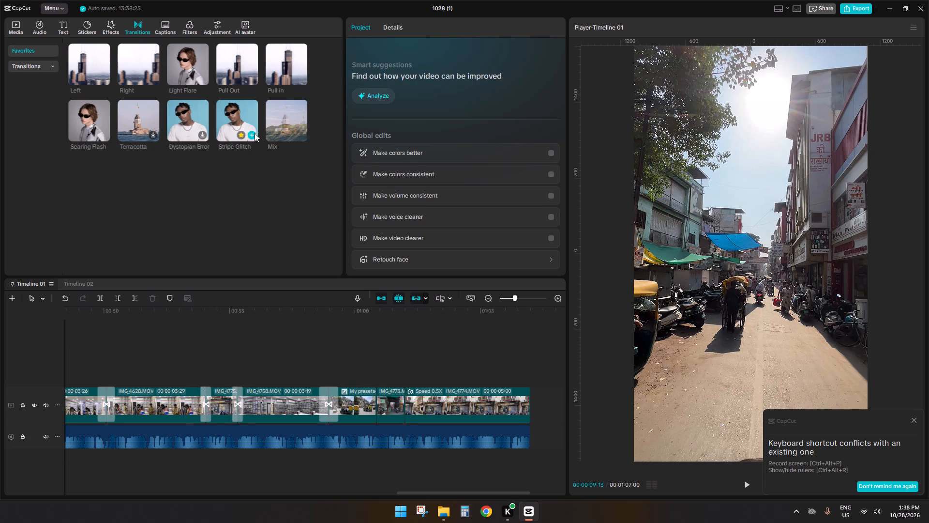
Add Mix transitions between My presets4 and IMG_4773.MOV, and between IMG_4773.MOV and the 0.5X-speed IMG_4774.MOV.
drag(281, 121, 380, 394)
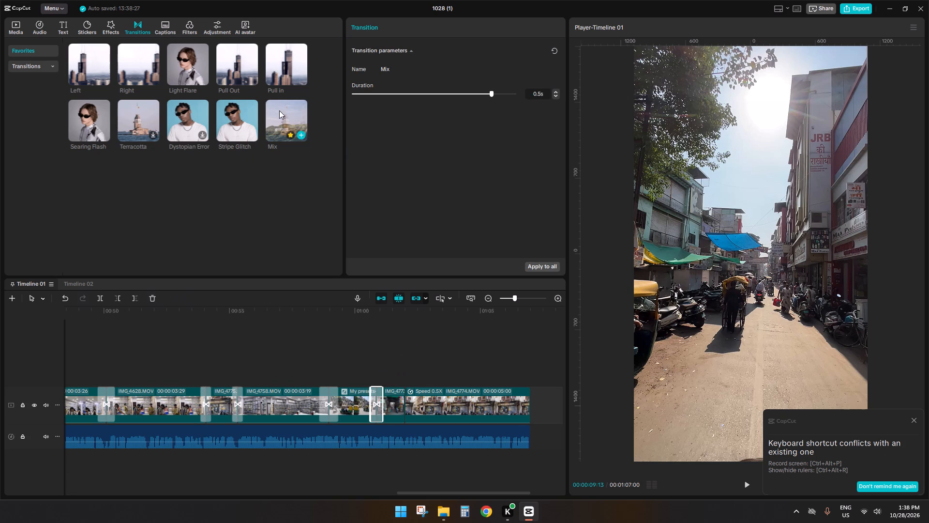
drag(278, 111, 404, 410)
Add a Pull in transition between the captioned intro clip and the first IMG_4773.MOV clip, and set its duration to 0.7s.
click(381, 349)
drag(381, 349, 0, 408)
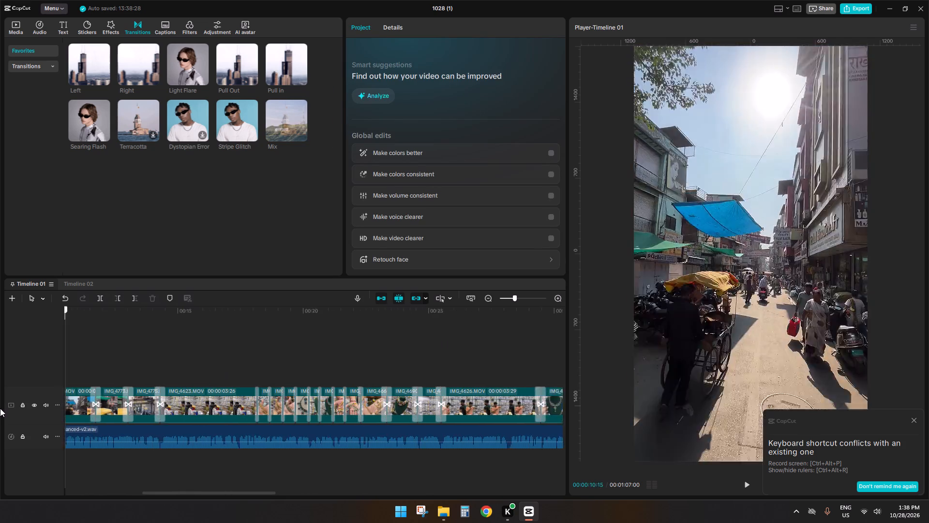
drag(0, 408, 0, 403)
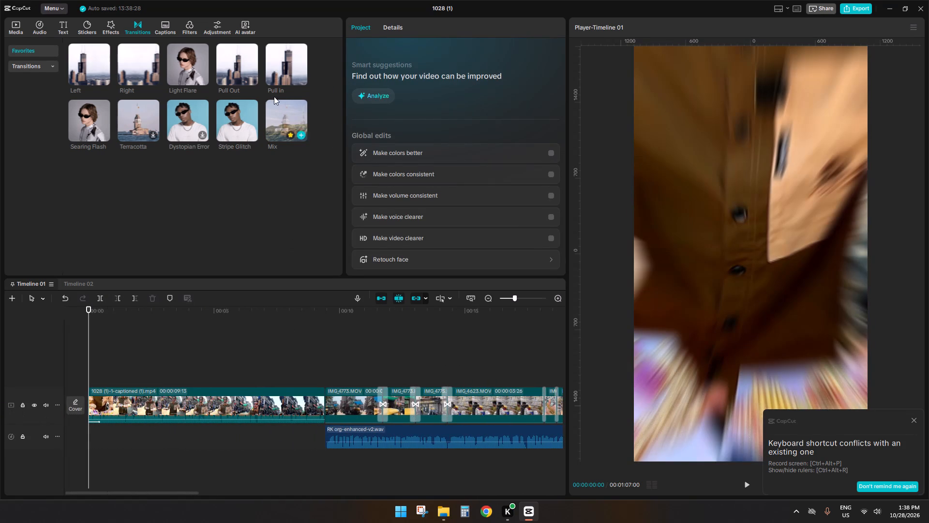
drag(277, 71, 327, 416)
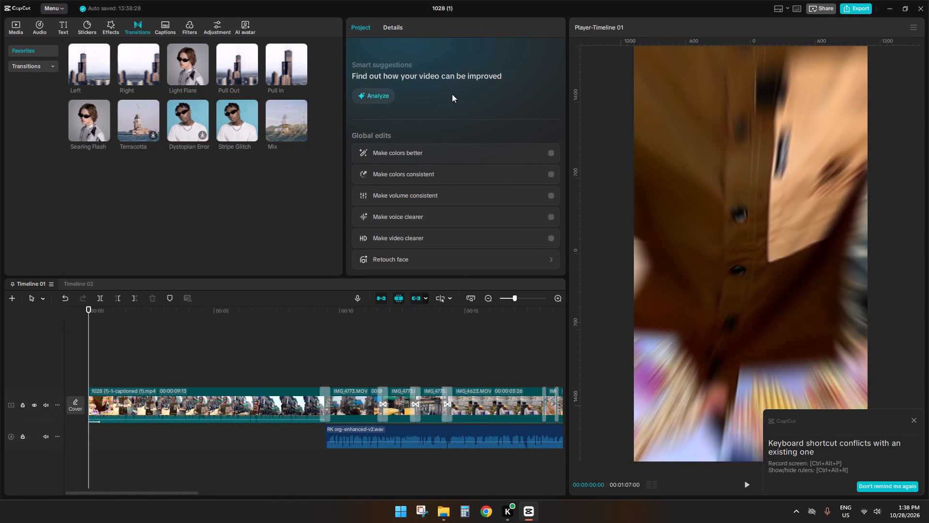
click(472, 98)
click(454, 96)
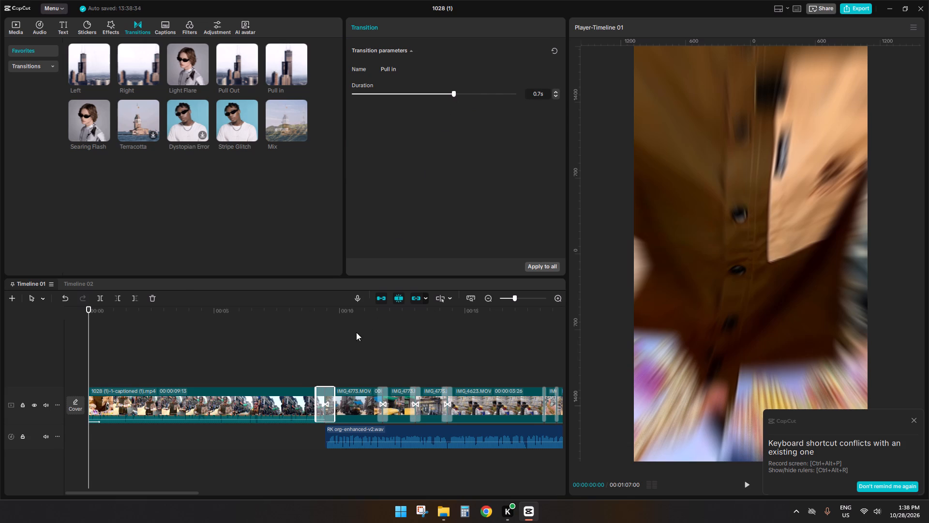
Place the saved preset My presets20 on a track above the main clips, starting where the captioned intro clip ends.
scroll(332, 341, down, 12)
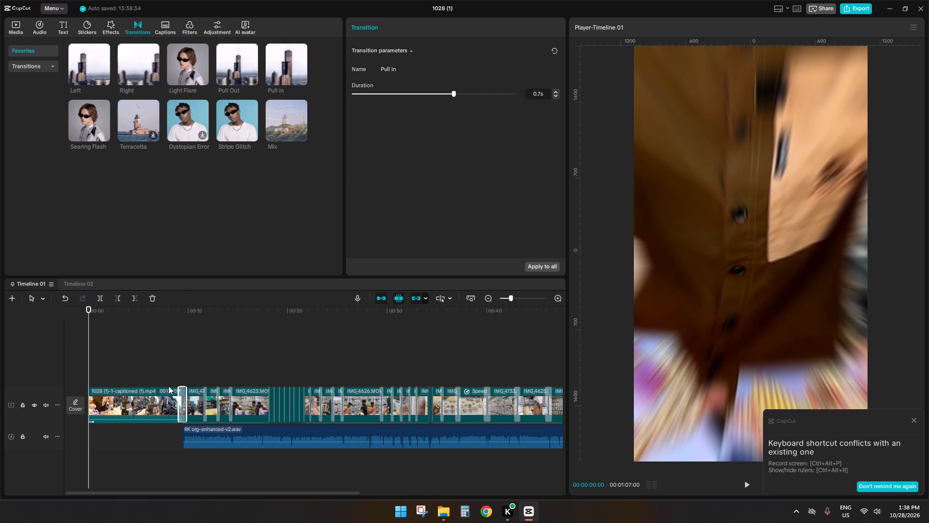
click(18, 25)
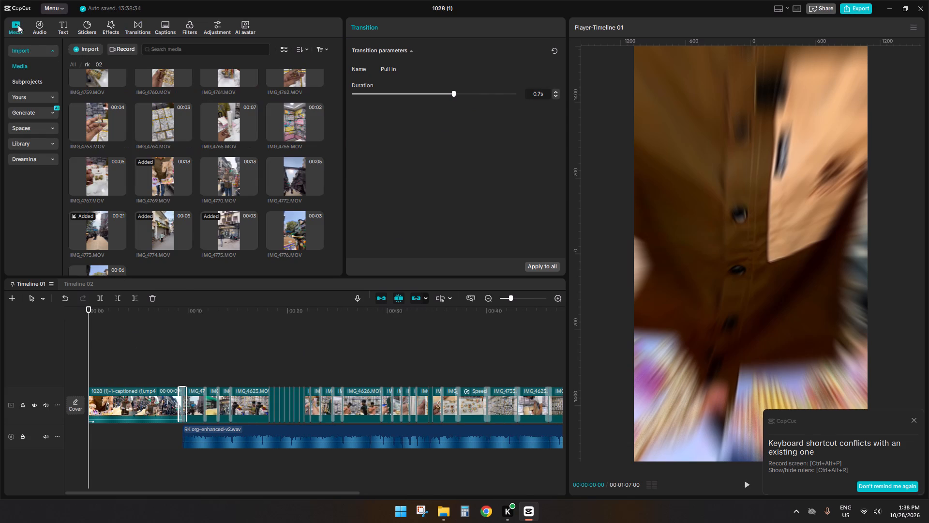
click(29, 94)
click(29, 94)
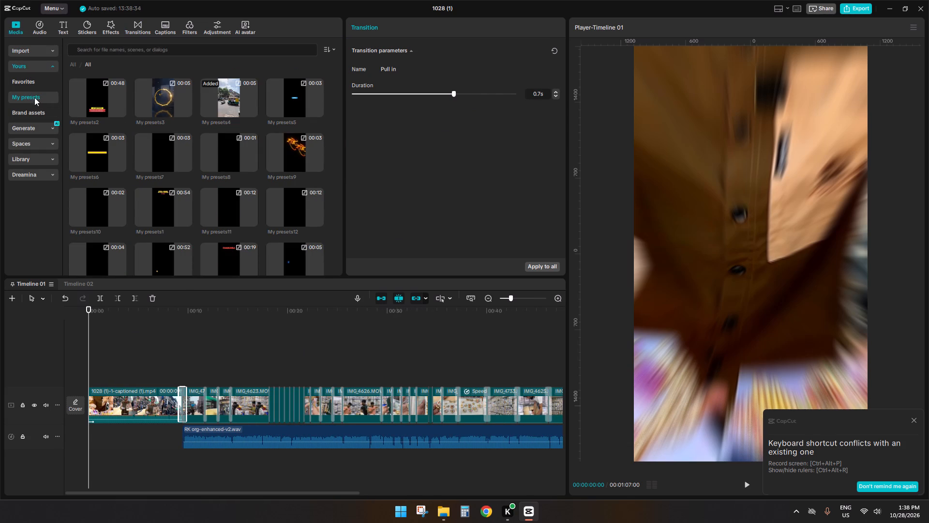
scroll(190, 171, down, 7)
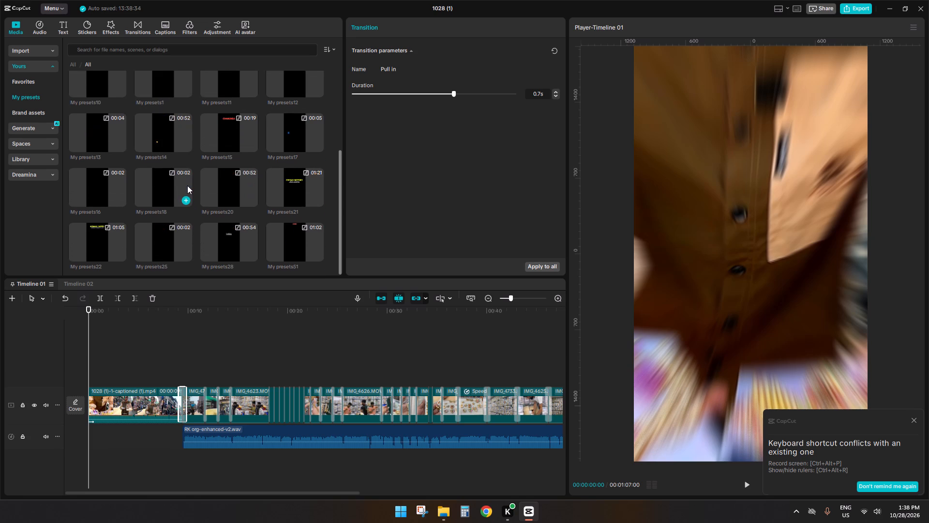
scroll(187, 185, down, 2)
drag(224, 186, 241, 198)
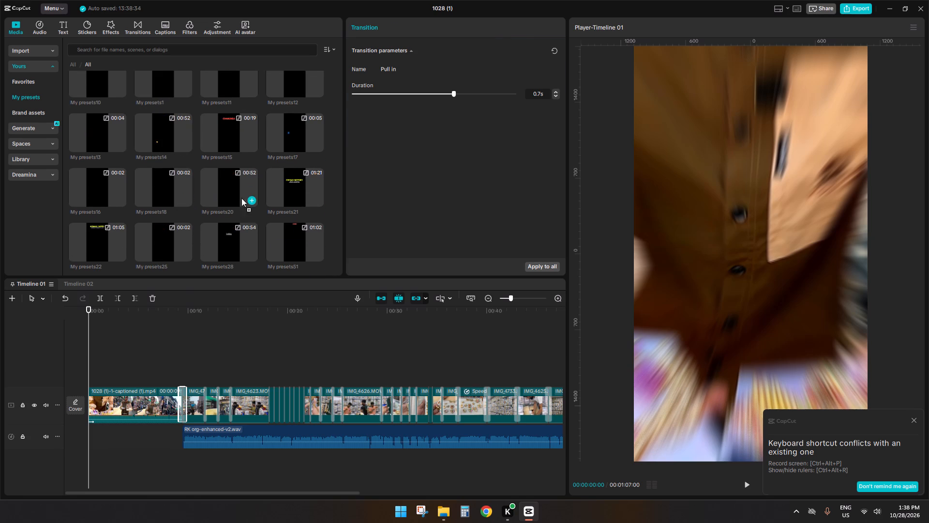
drag(241, 198, 183, 354)
Undo the My presets20 compound clip, turn off Color match on its adjustment layer, and check the look on the street footage.
right_click(217, 370)
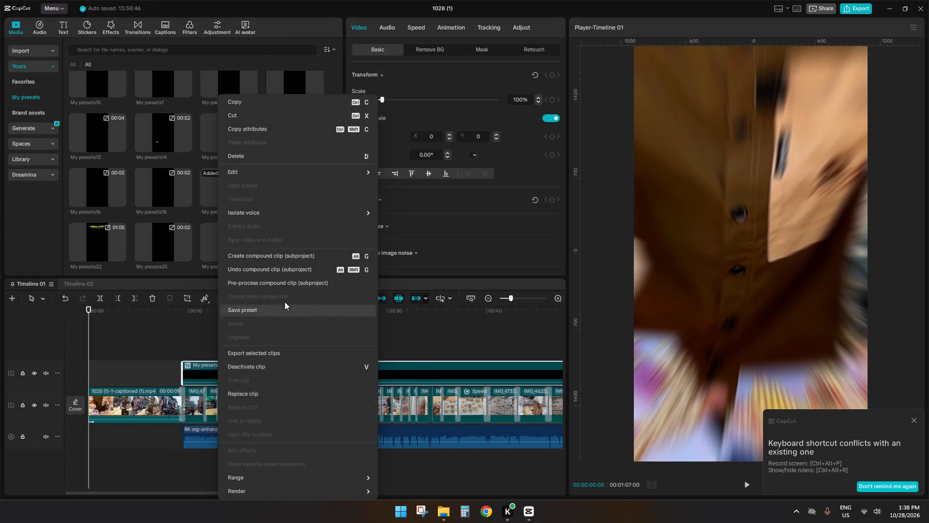
click(257, 272)
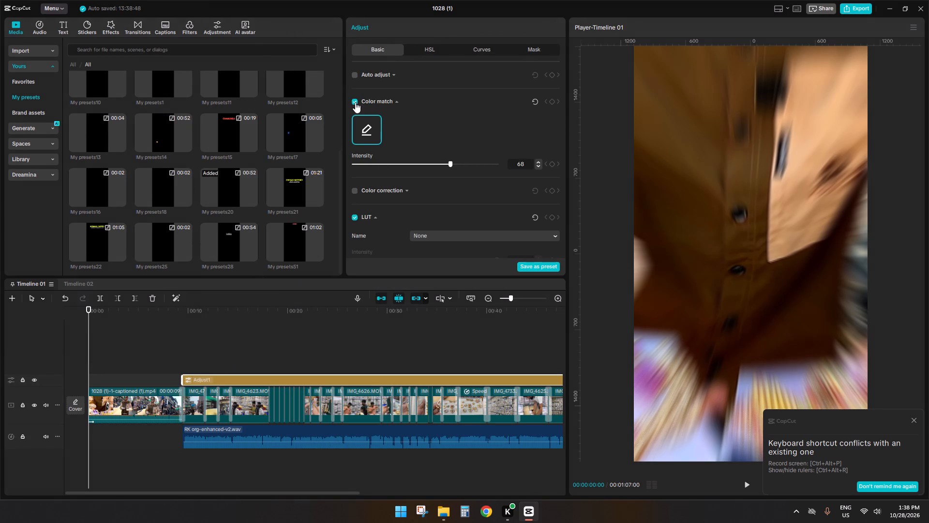
click(355, 102)
click(187, 334)
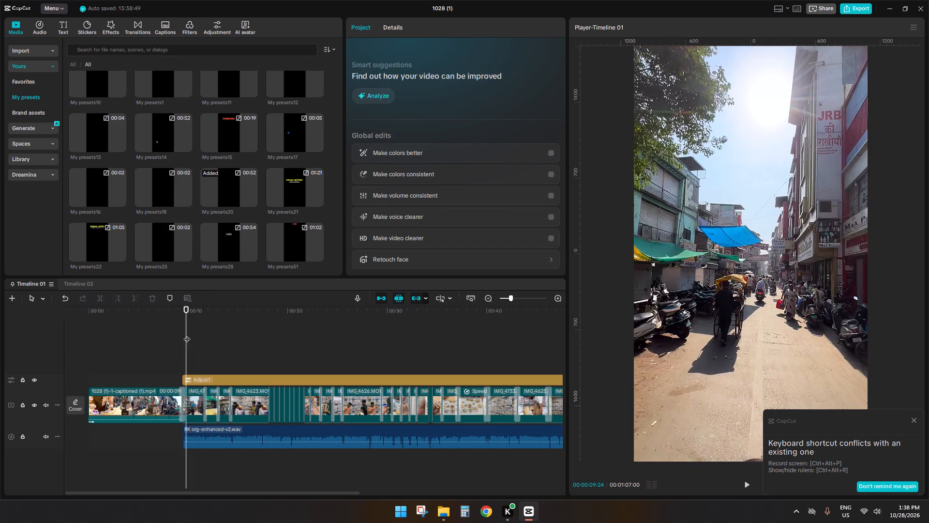
drag(187, 334, 192, 334)
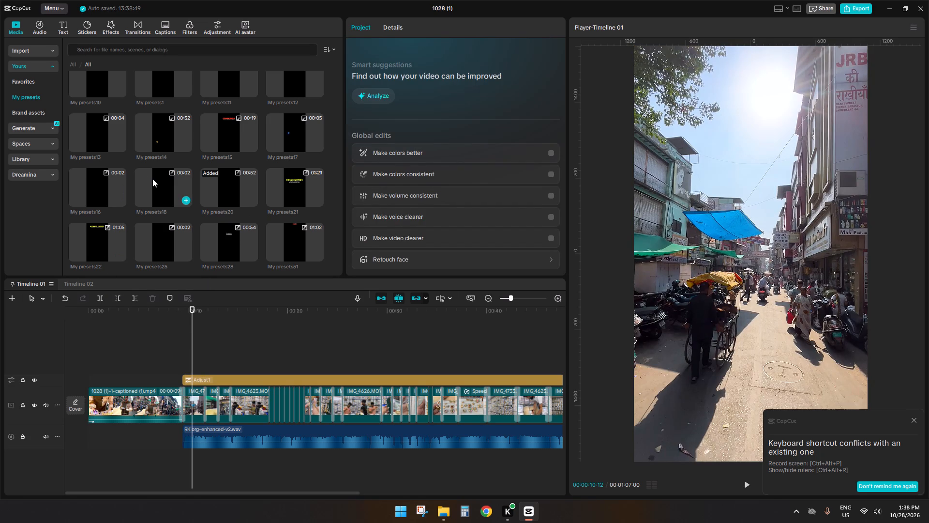
Play through the opening clips and place the preset My presets22 above them at 00:00:13:01, where the shopfront clip fades in.
key(space)
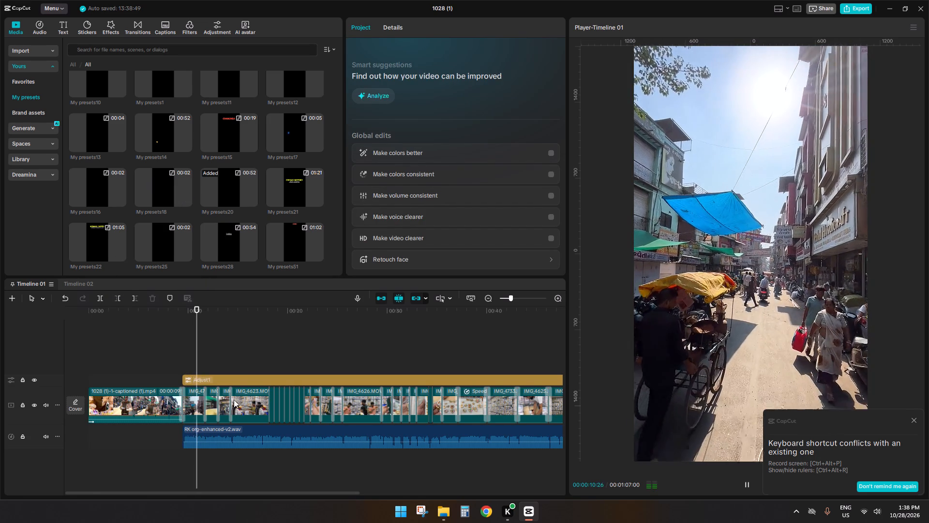
ctrl+scroll(232, 405, up, 20)
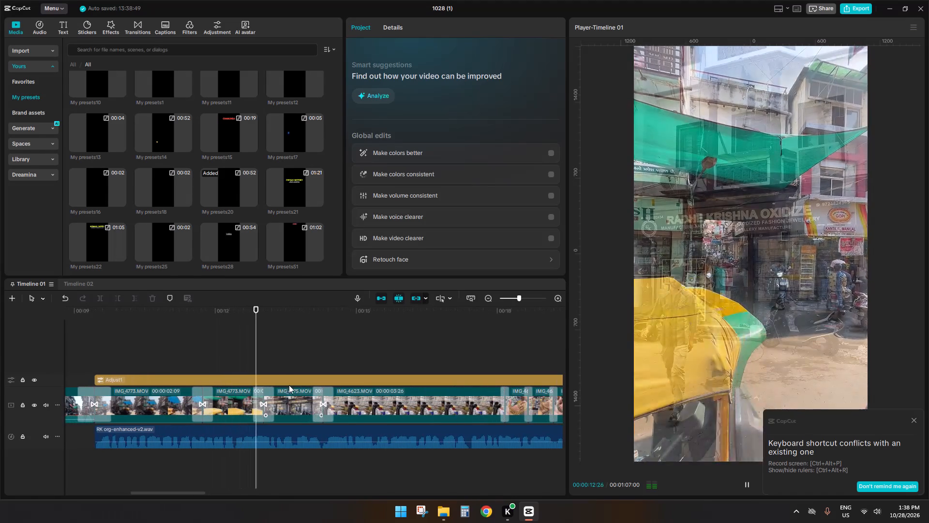
click(264, 358)
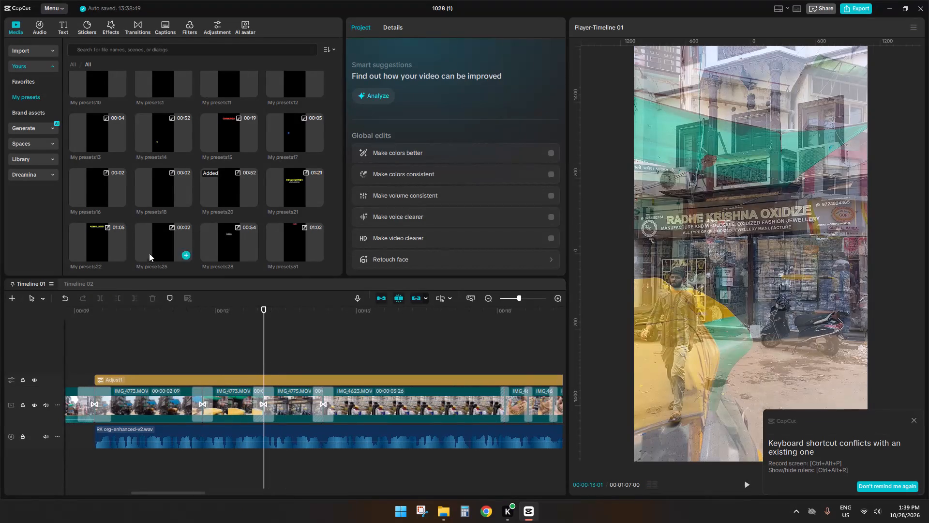
drag(99, 231, 264, 375)
Move the Adjust1 layer to the track above the My presets22 clip.
drag(283, 382, 275, 332)
Place the preset My presets14 between the Adjust1 layer and My presets22, starting at 00:00:13:01.
drag(162, 138, 184, 140)
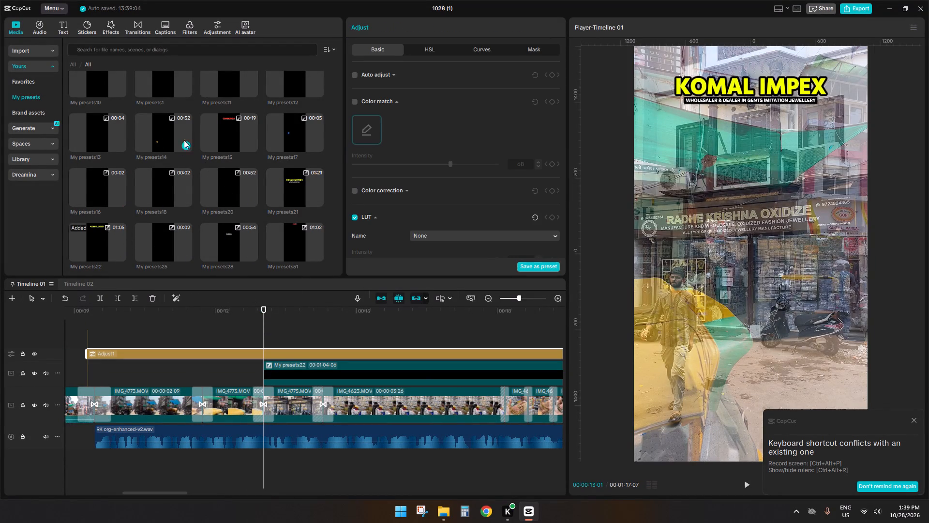
drag(184, 140, 265, 364)
Undo the My presets14 compound clip to separate its elements.
ctrl+scroll(285, 385, down, 2)
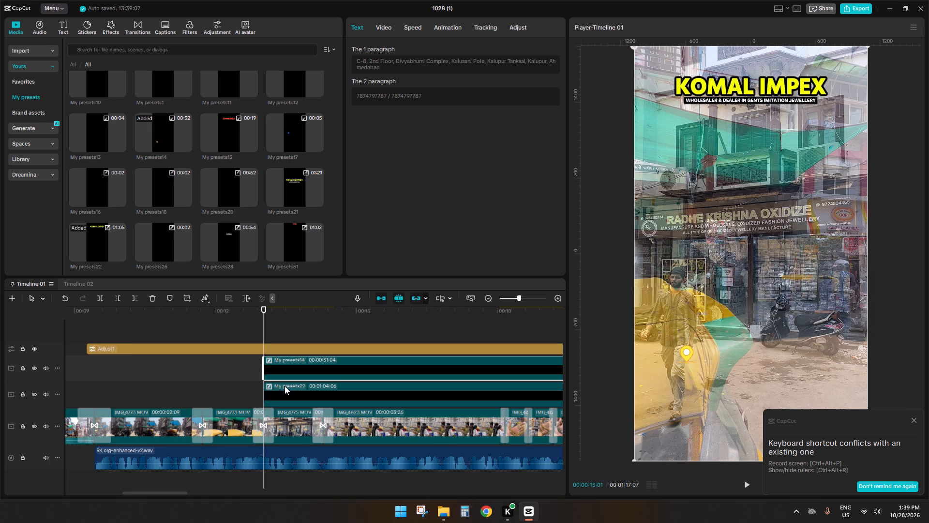
ctrl+scroll(285, 386, down, 20)
ctrl+scroll(285, 386, down, 8)
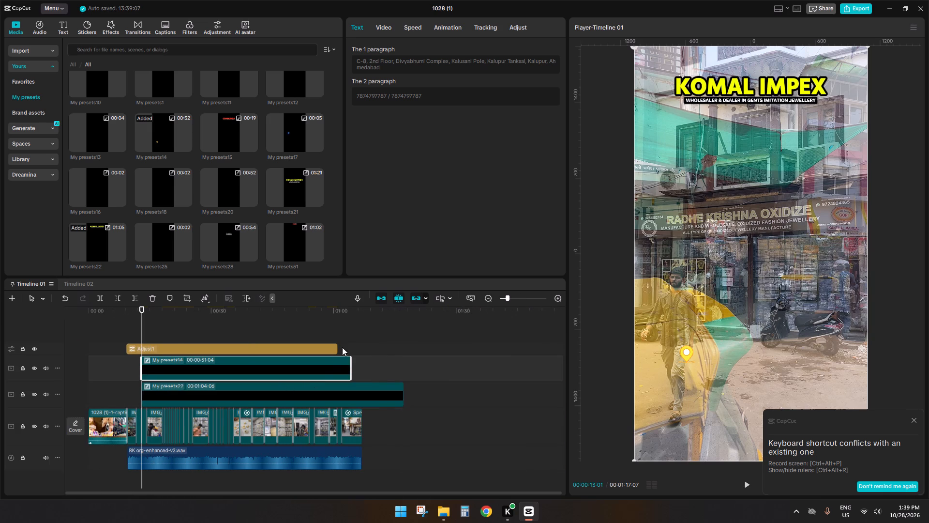
right_click(341, 365)
click(375, 270)
Extend the separated contact elements past the end of the video and combine them into one compound clip.
drag(338, 376, 658, 376)
key(alt+g)
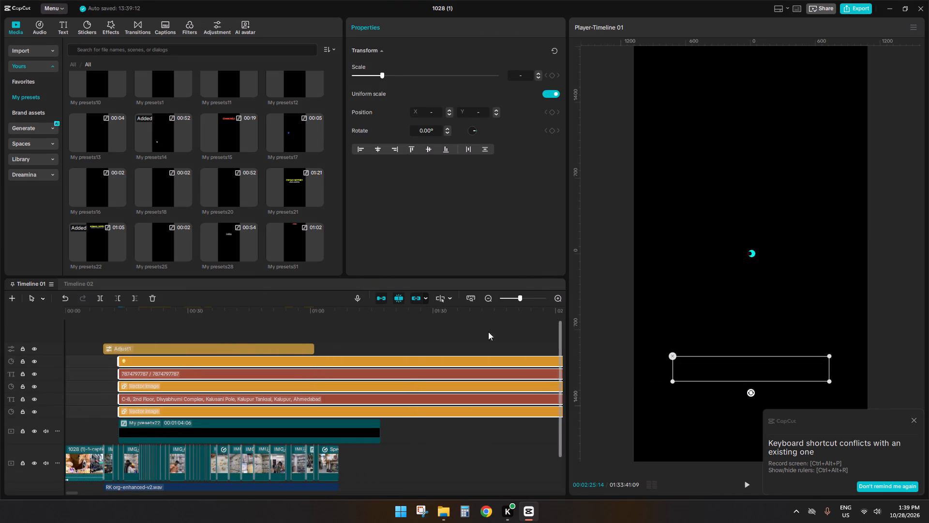
Trim the contact compound clip and the My presets22 clip to the end of the main video at 00:01:07:00.
double_click(336, 339)
drag(383, 435, 357, 353)
key(s)
key(d)
Extend the Adjust1 layer to the end of the main video.
click(278, 347)
click(334, 350)
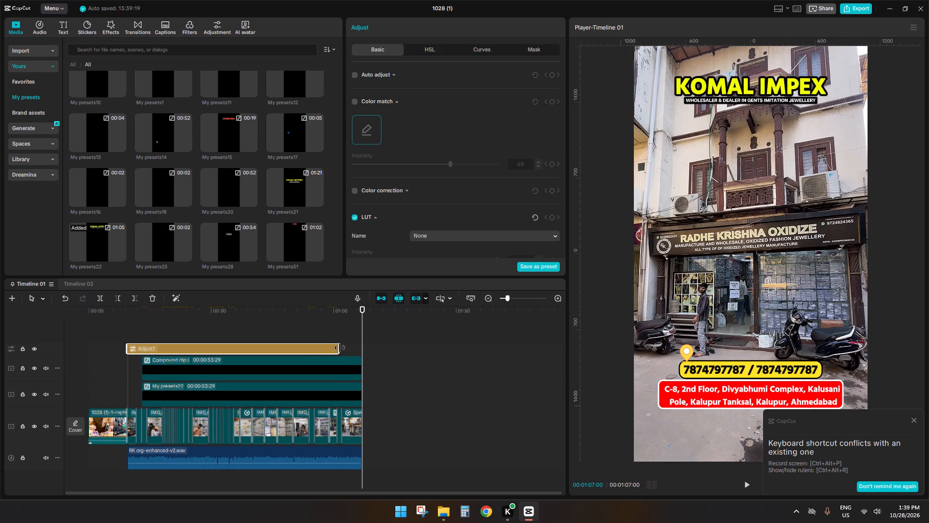
drag(340, 348, 360, 348)
Play the video from 00:00:07:28 to review how the title and contact overlays come in, and dismiss the keyboard shortcut notice.
click(121, 362)
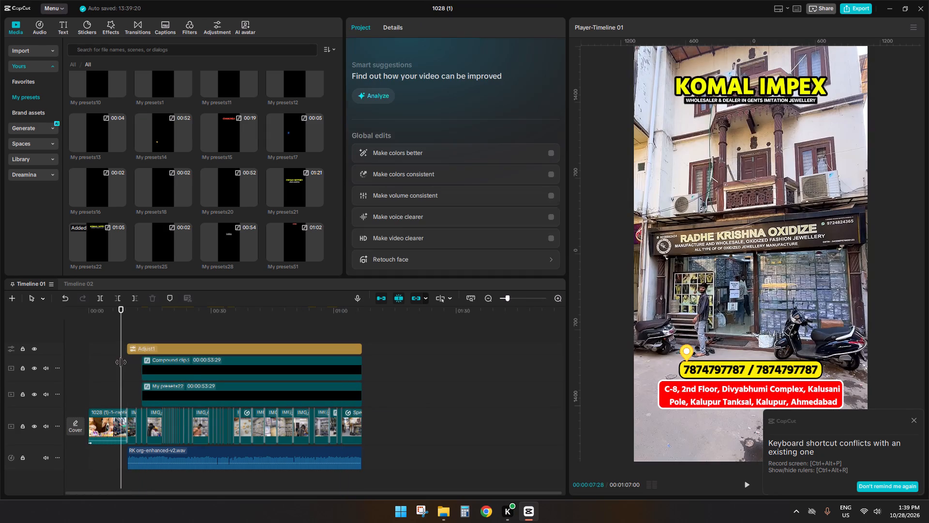
key(space)
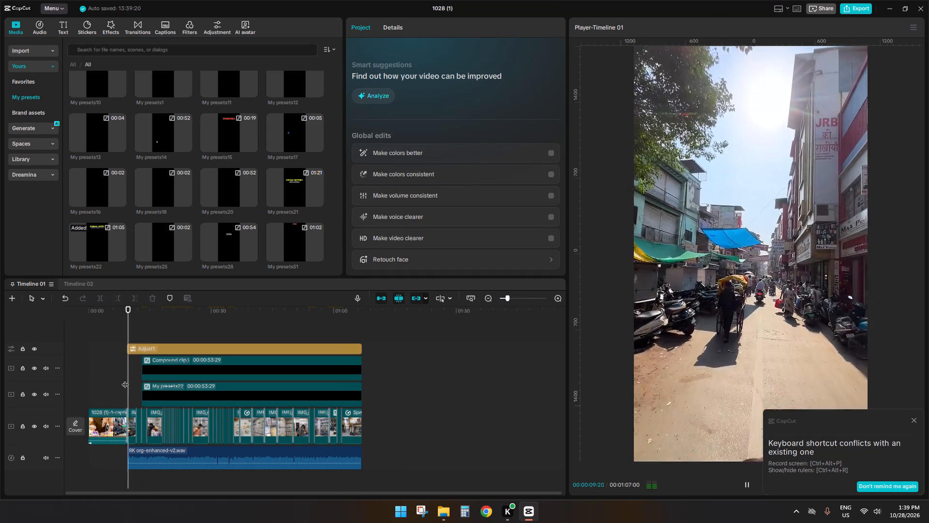
ctrl+scroll(211, 417, up, 4)
key(space)
key(space)
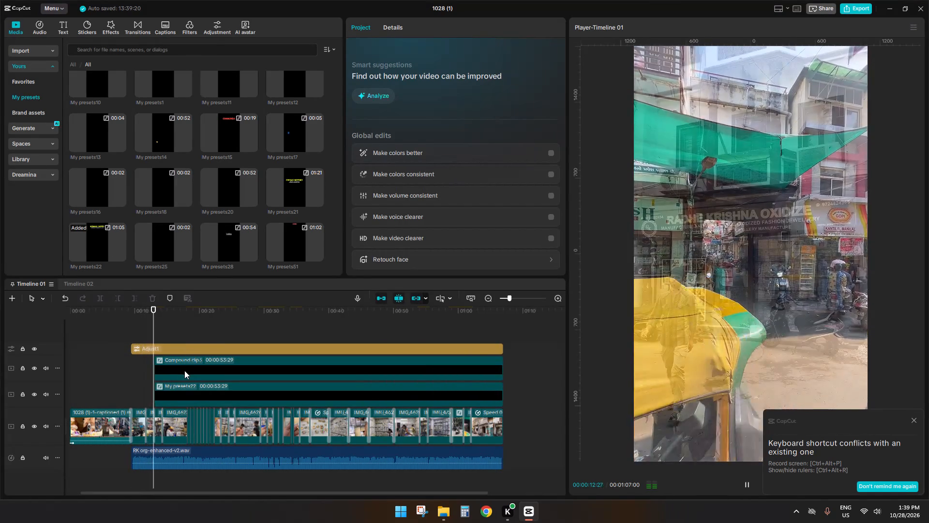
key(space)
click(184, 370)
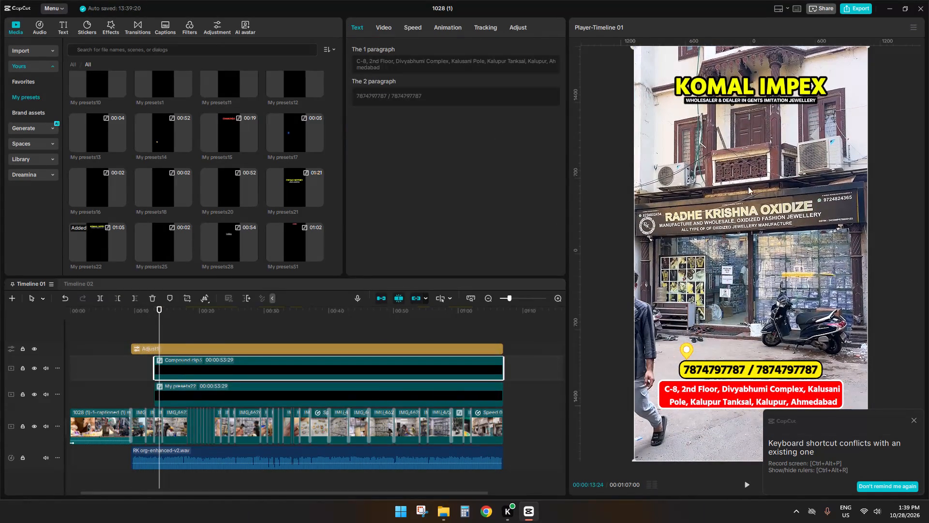
click(911, 423)
click(914, 420)
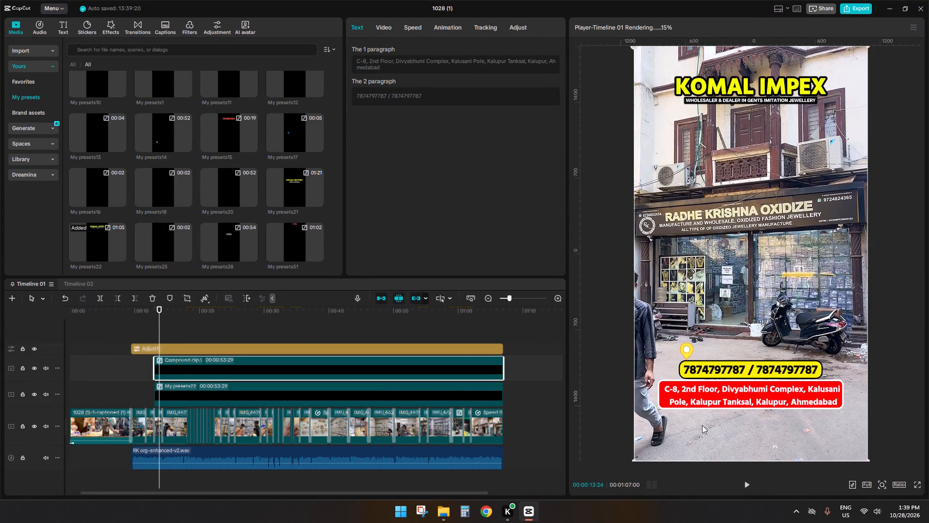
Move the KOMAL IMPEX title of the My presets22 clip slightly higher in the video frame.
click(206, 397)
drag(788, 349, 785, 355)
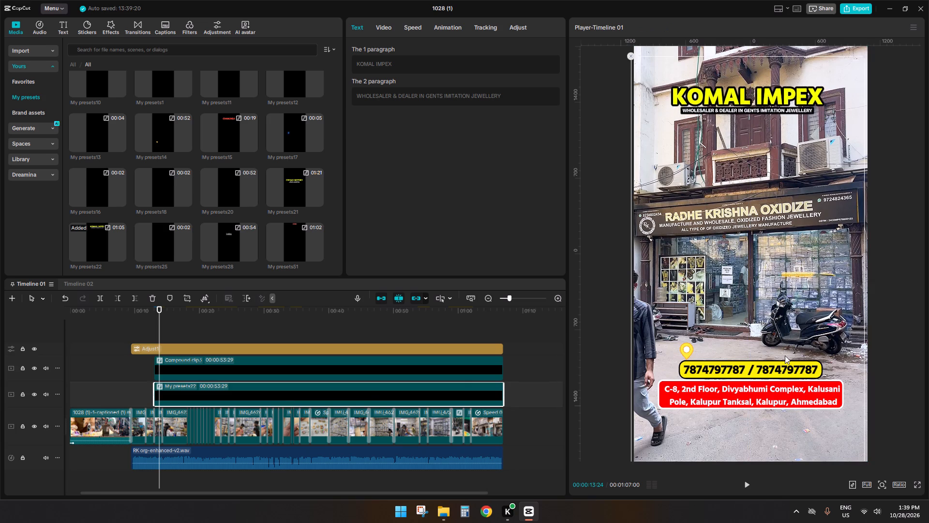
drag(785, 355, 788, 344)
Move the phone and address block of the contact compound clip slightly lower in the video frame.
click(208, 371)
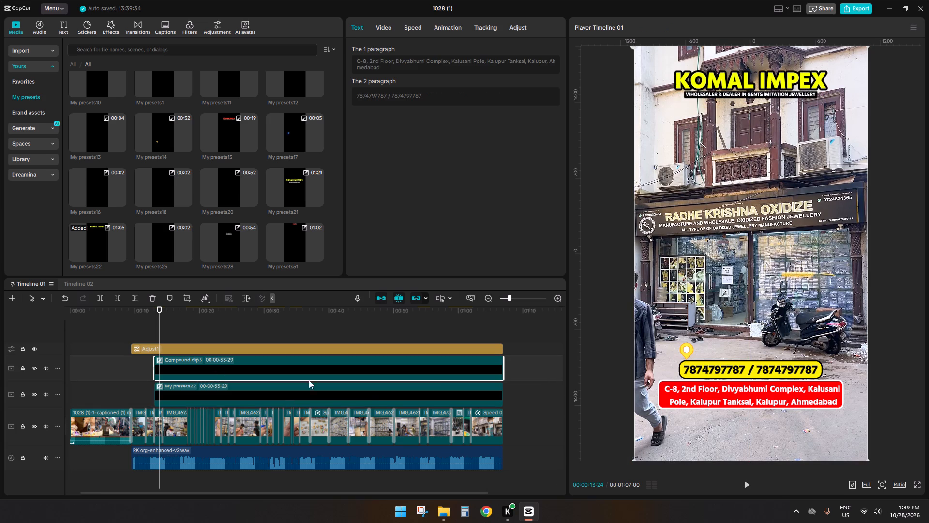
drag(725, 381, 727, 401)
Play the video from 00:00:07:26 to about 00:00:40 to review the repositioned title and contact block over the shop clips.
click(420, 337)
drag(420, 337, 145, 348)
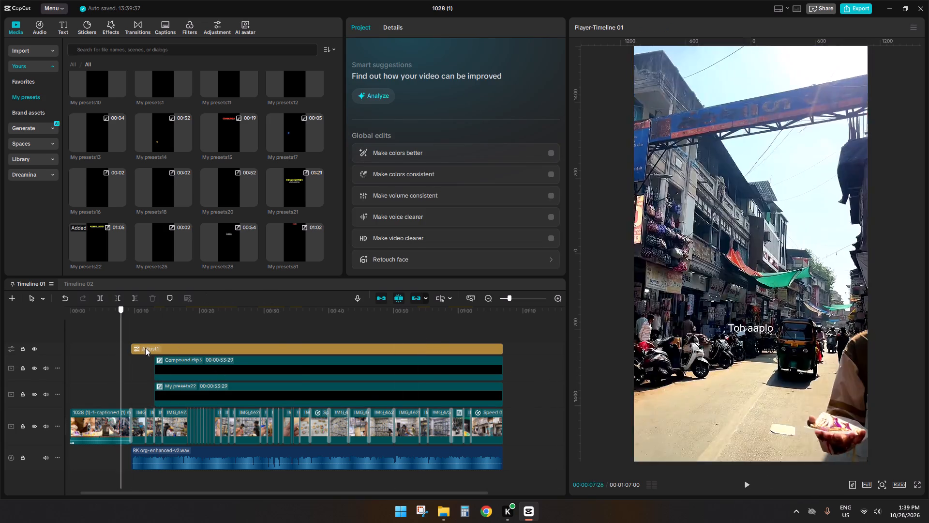
drag(145, 348, 150, 348)
key(space)
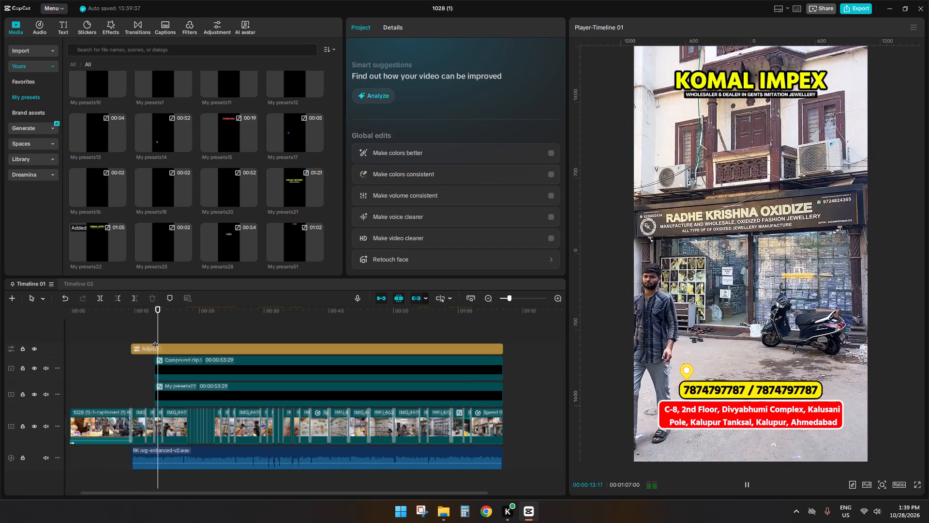
click(155, 340)
ctrl+scroll(155, 340, up, 12)
key(space)
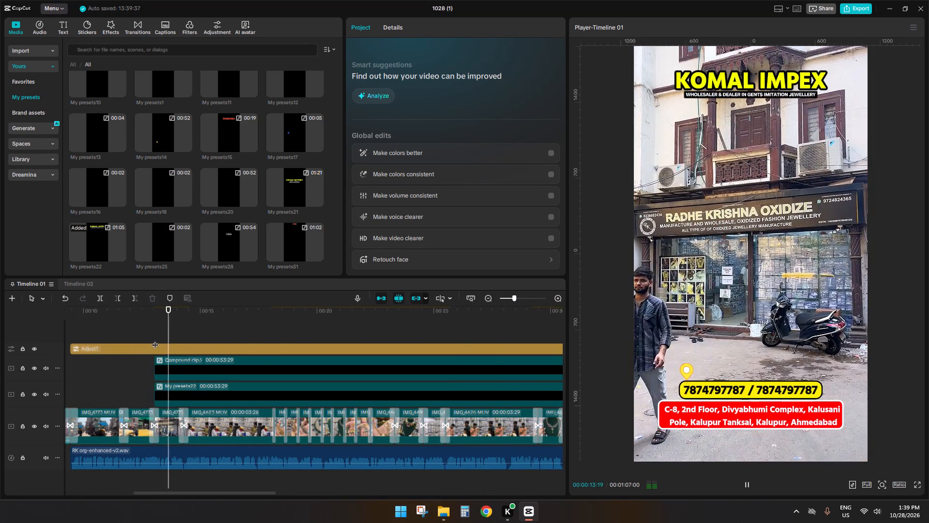
ctrl+scroll(206, 368, down, 8)
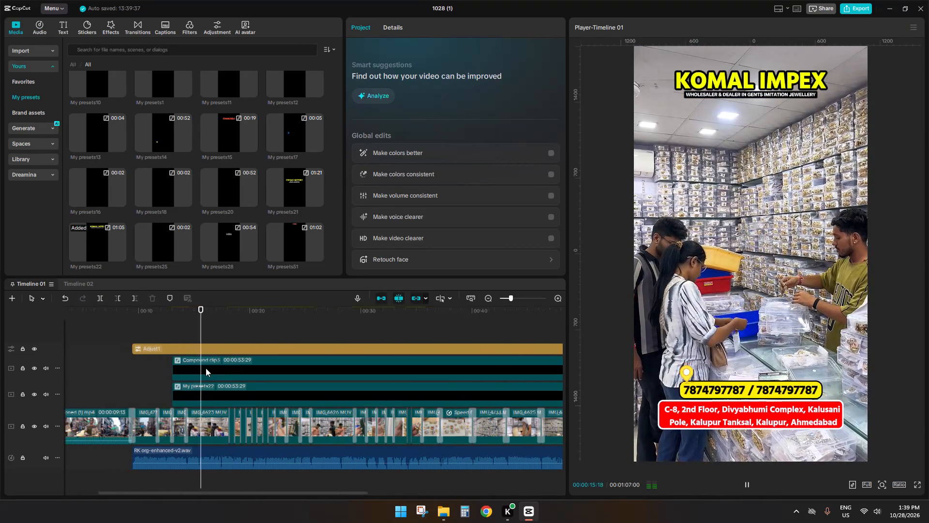
ctrl+scroll(206, 368, down, 2)
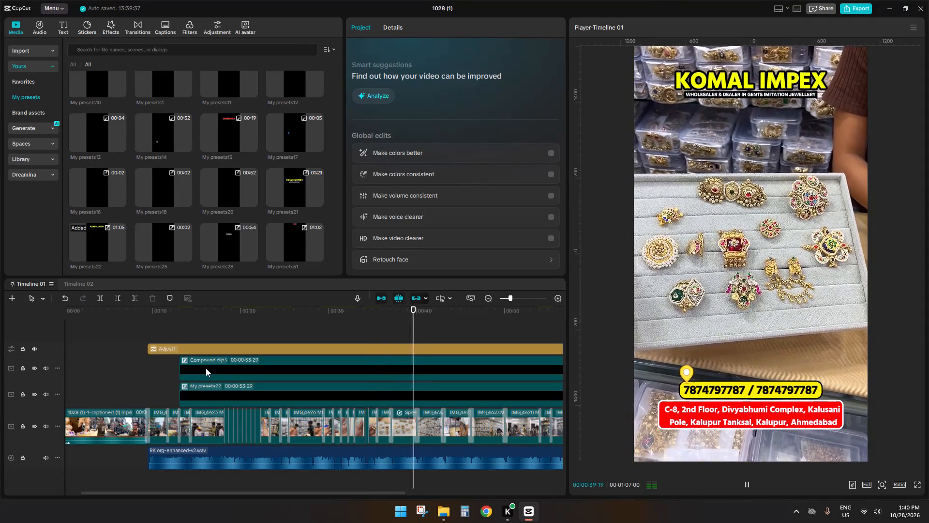
key(space)
Switch to Google Chrome and close the extra tabs, leaving a single new tab.
click(479, 511)
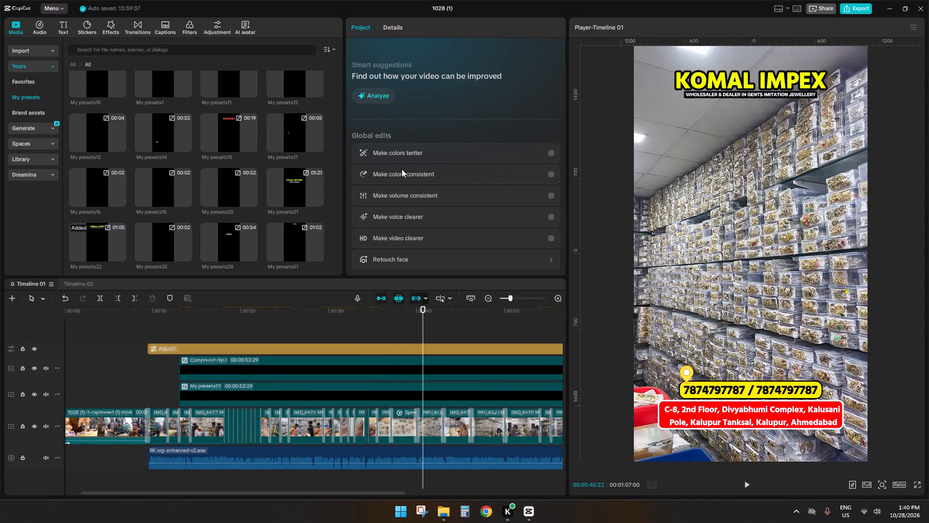
click(411, 239)
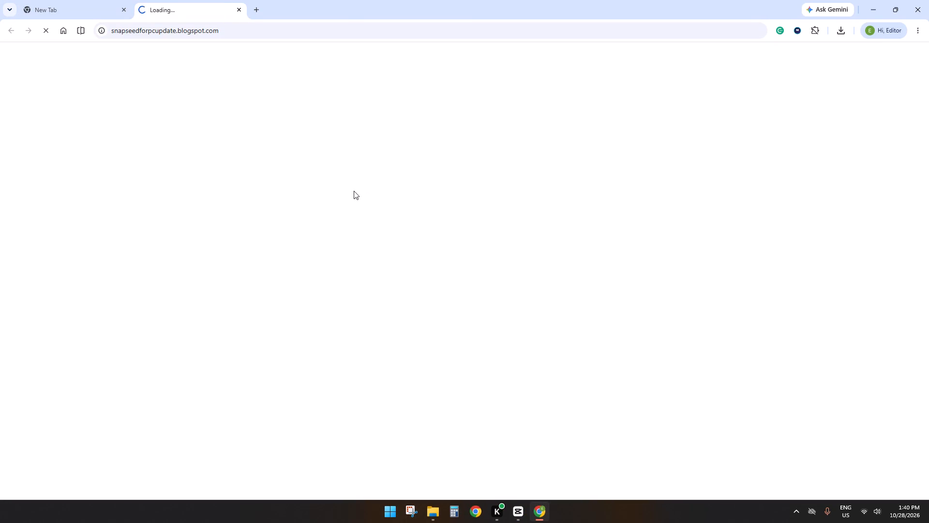
click(259, 6)
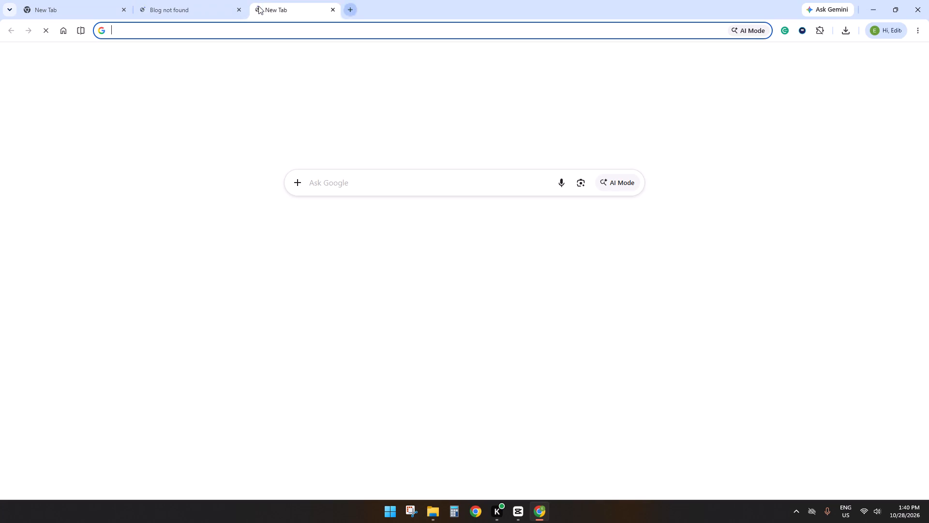
click(241, 9)
click(120, 13)
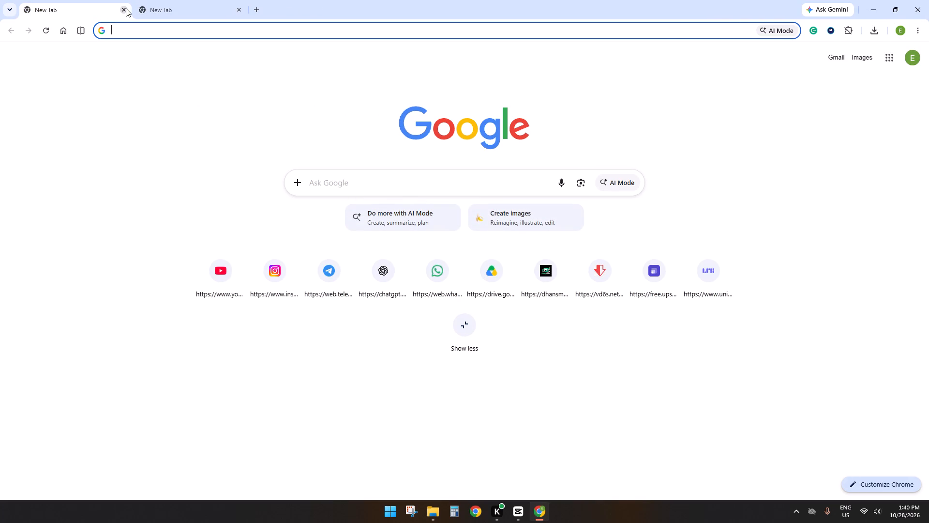
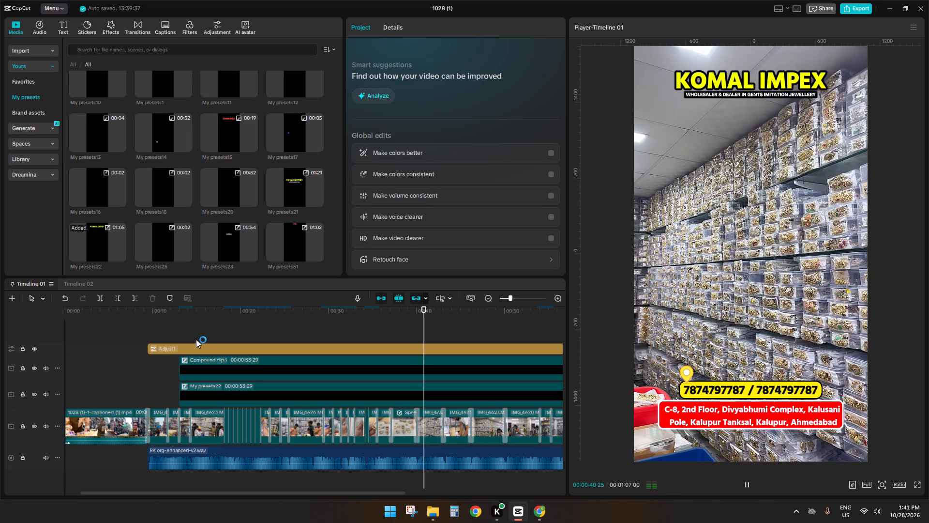
click(181, 322)
key(space)
ctrl+scroll(187, 370, up, 9)
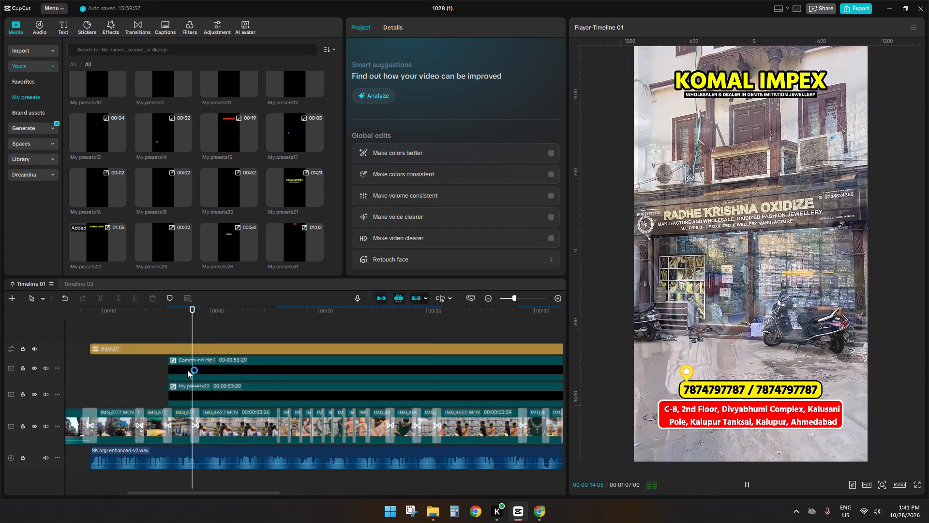
click(200, 327)
click(198, 327)
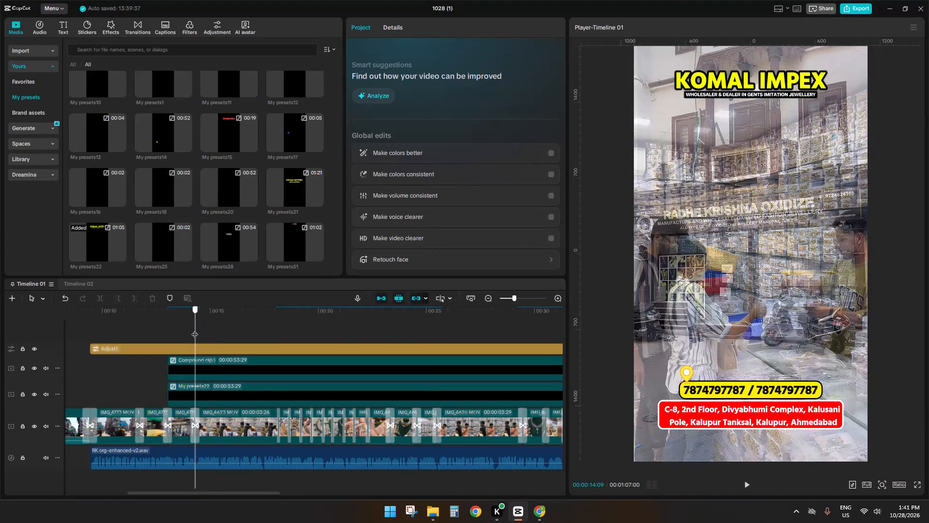
drag(195, 329, 183, 333)
click(190, 360)
right_click(190, 360)
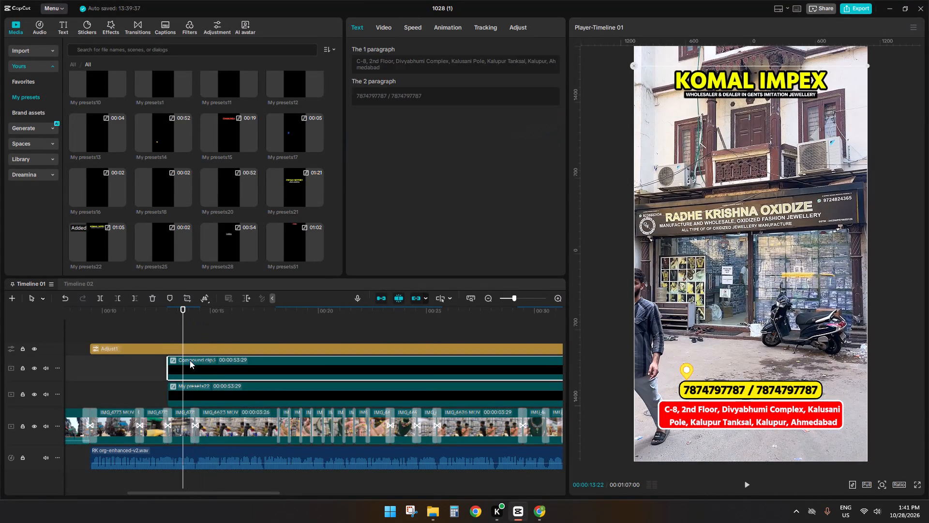
click(180, 392)
right_click(180, 392)
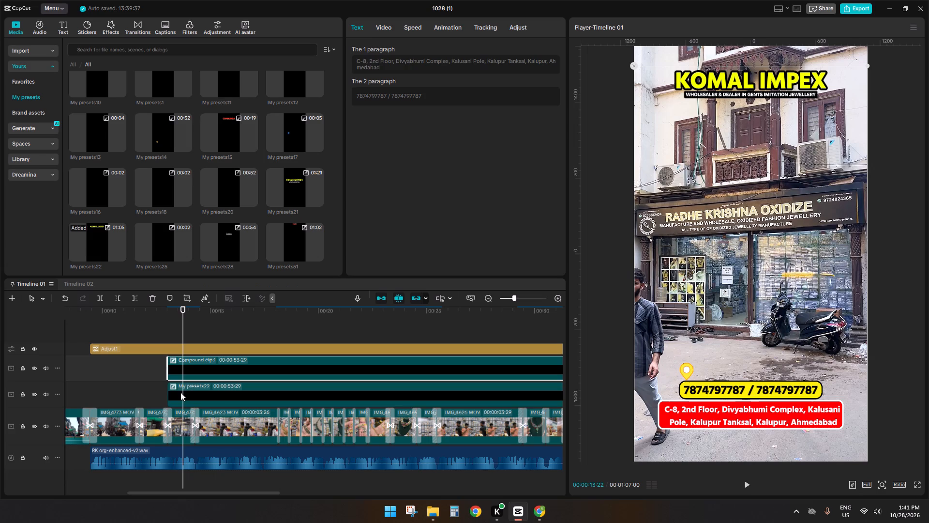
click(219, 272)
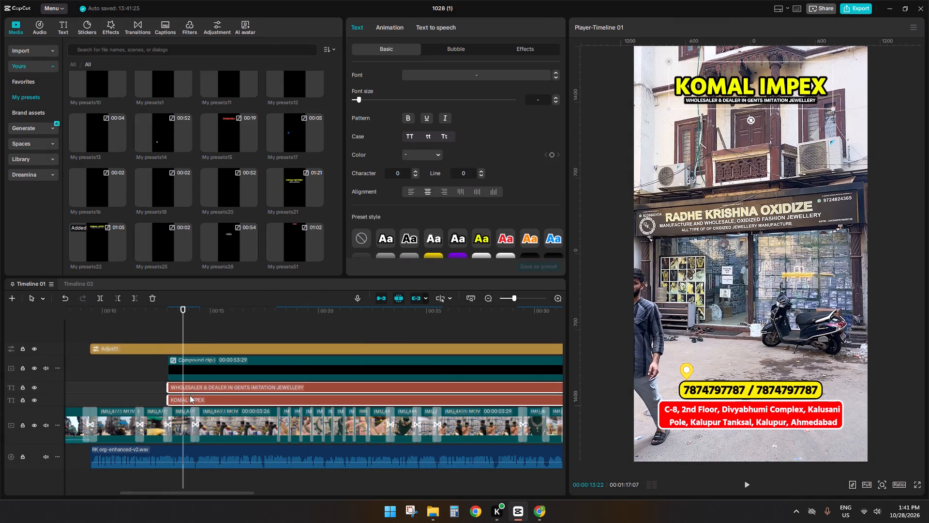
Replace the KOMAL IMPEX title text with radhe krishna and set it to all uppercase.
click(190, 395)
drag(419, 77, 190, 53)
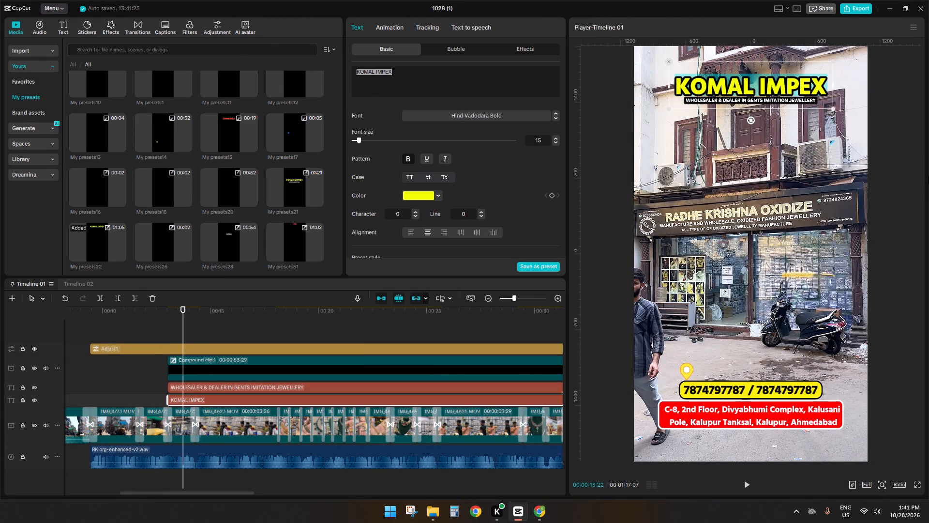
text(radhe)
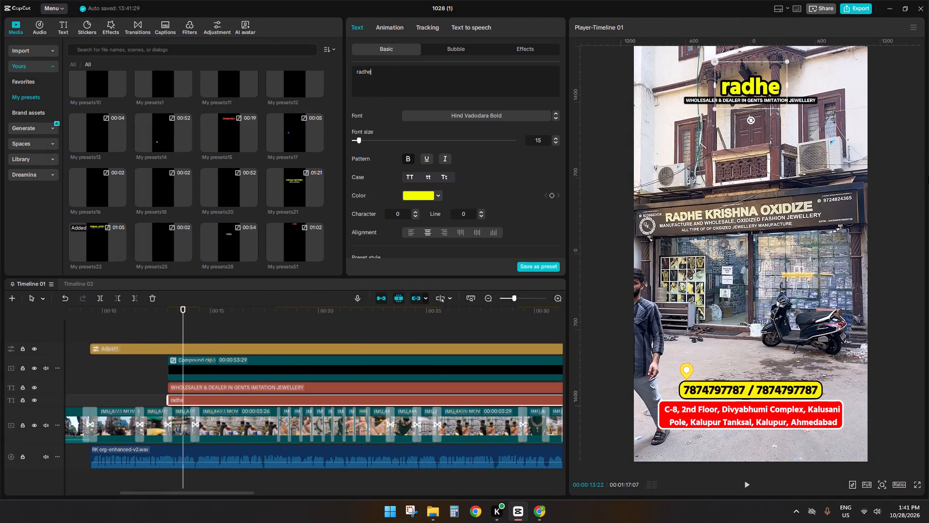
key(b)
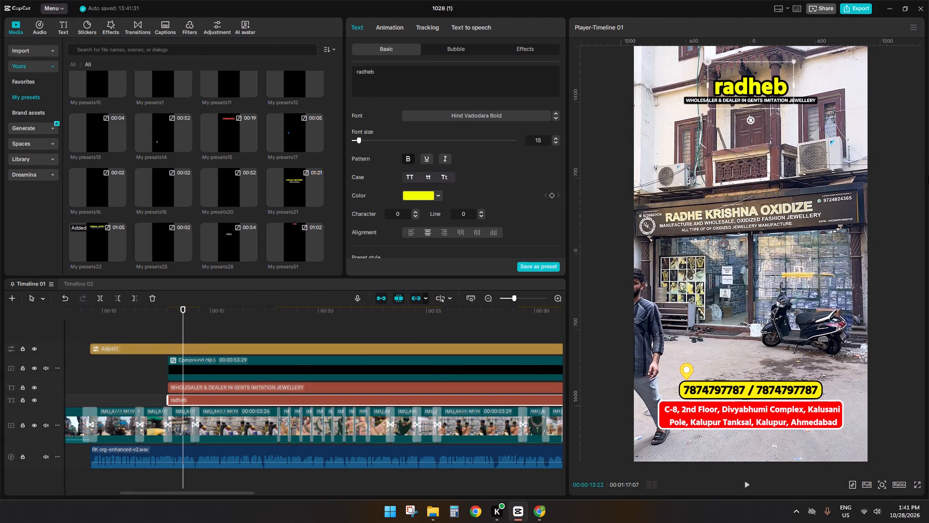
key(BackSpace)
key(space)
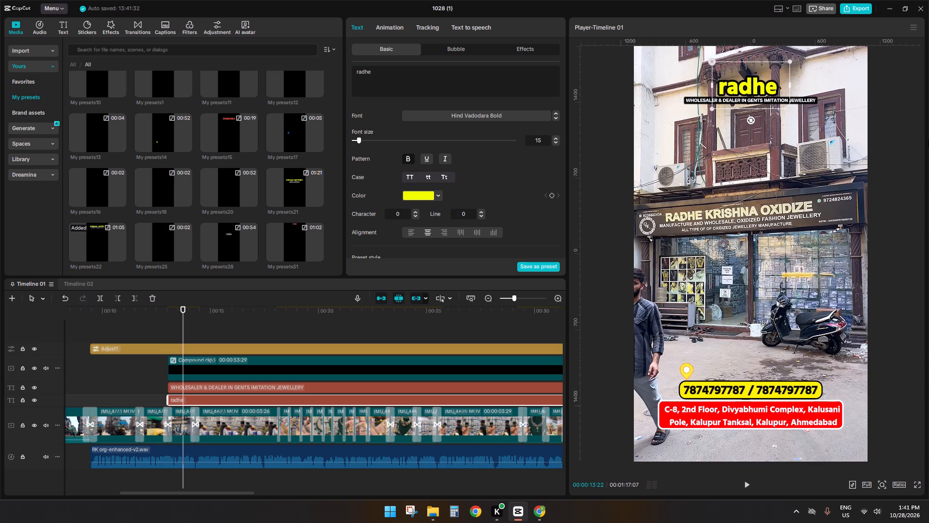
text(kri)
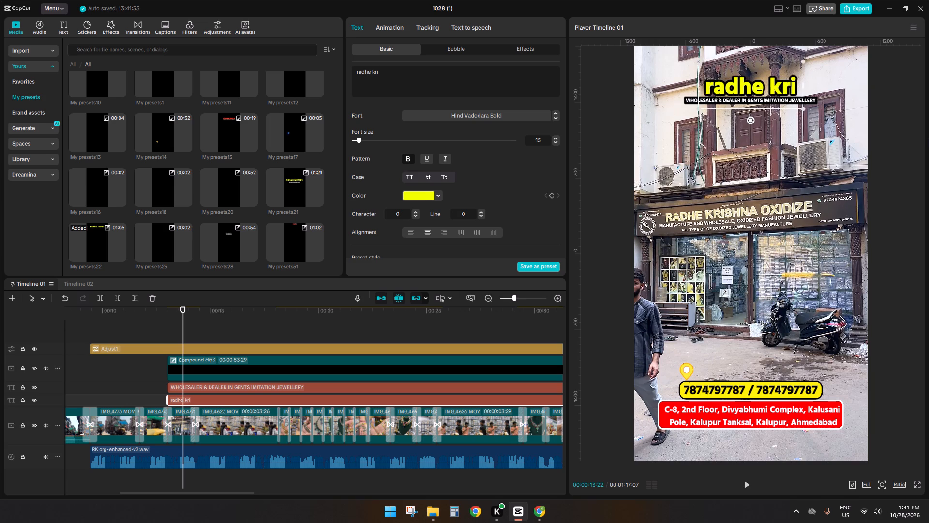
text(shna)
key(space)
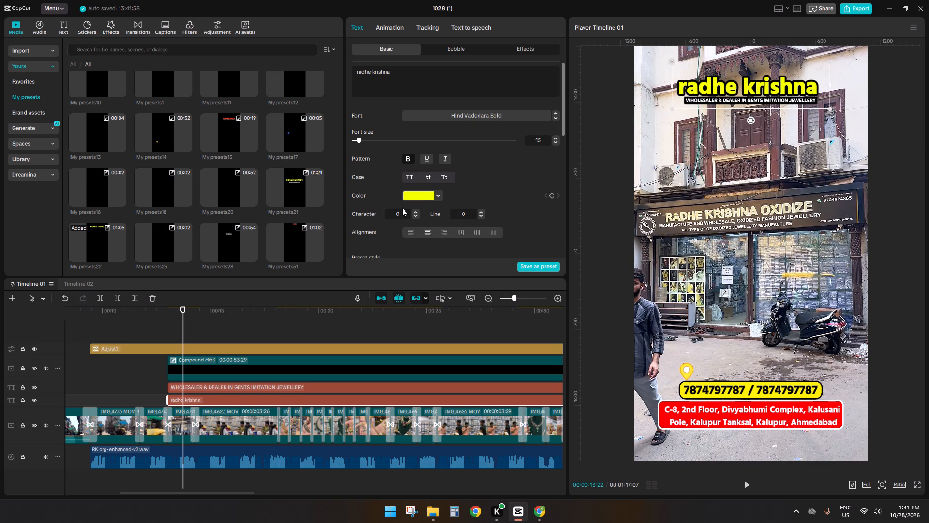
click(408, 177)
Replace the WHOLESALER & DEALER subtitle text with oxidize, in all uppercase and bold.
click(225, 384)
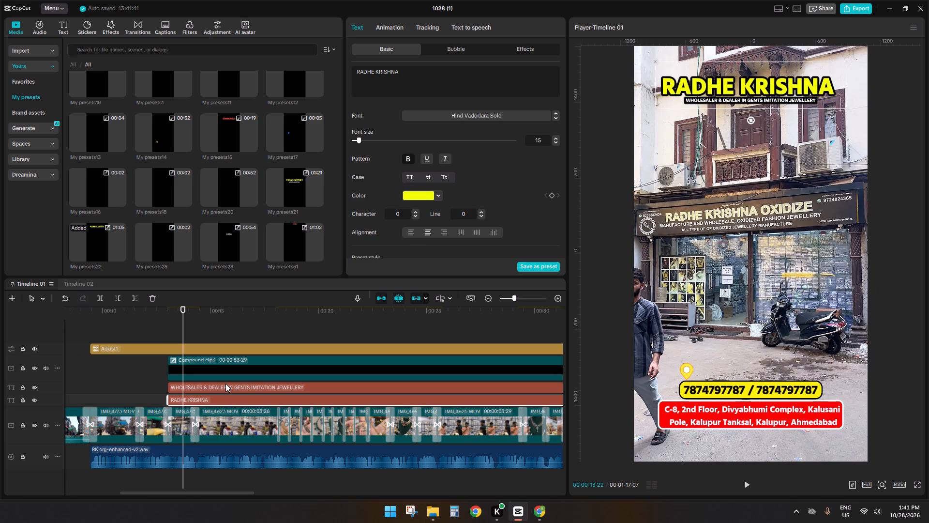
drag(511, 71, 286, 63)
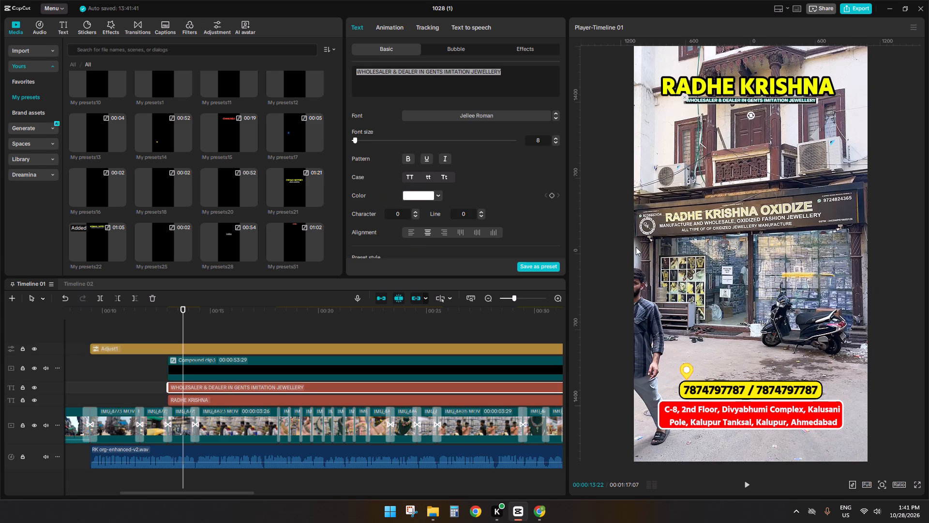
key(o)
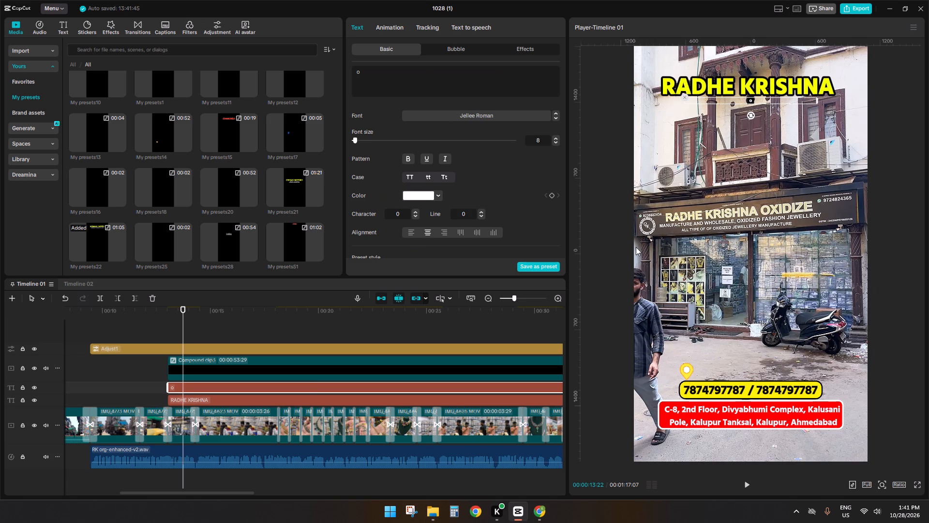
text(xi)
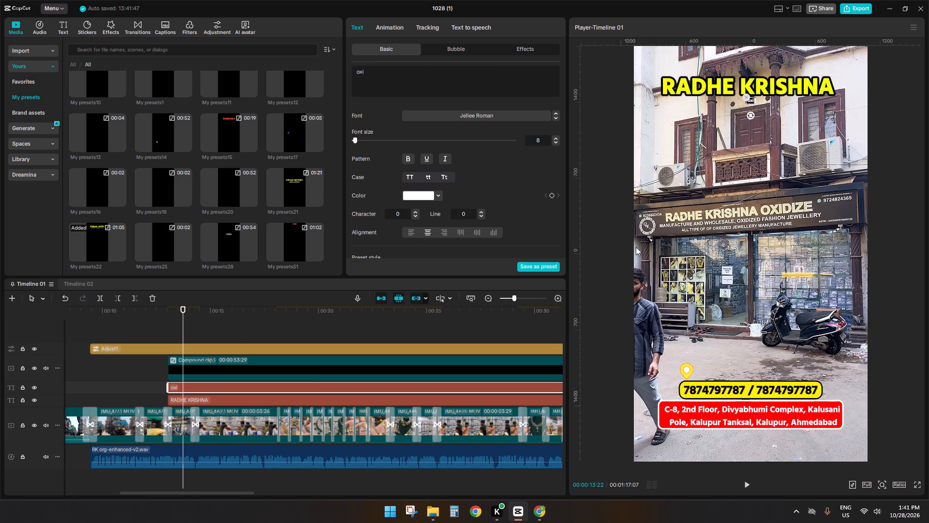
text(di)
text(ze)
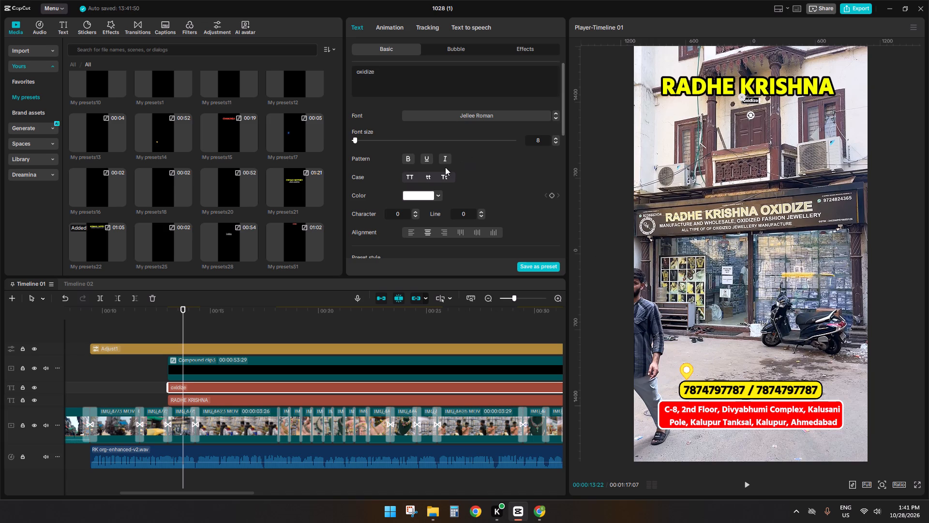
click(412, 178)
click(408, 163)
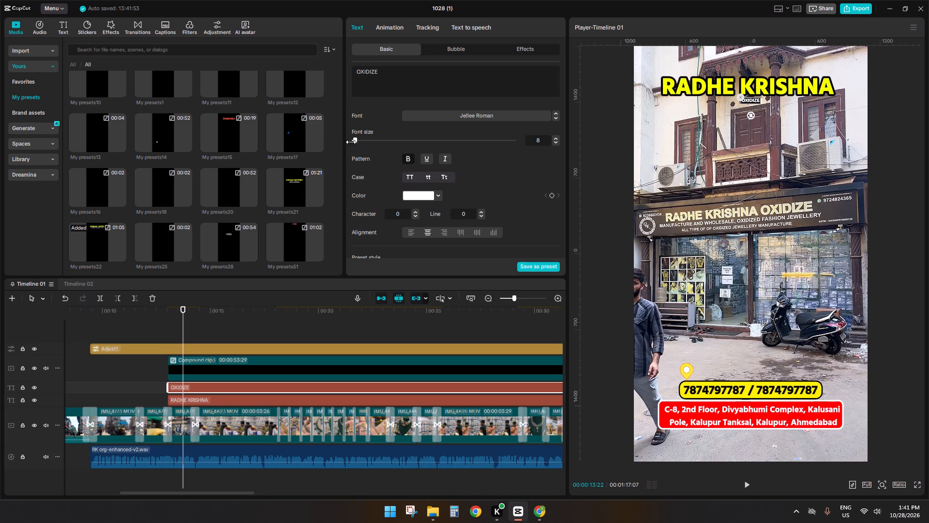
Set the OXIDIZE subtitle's font size to 19 and move it slightly lower, centred beneath the RADHE KRISHNA title.
drag(355, 140, 367, 136)
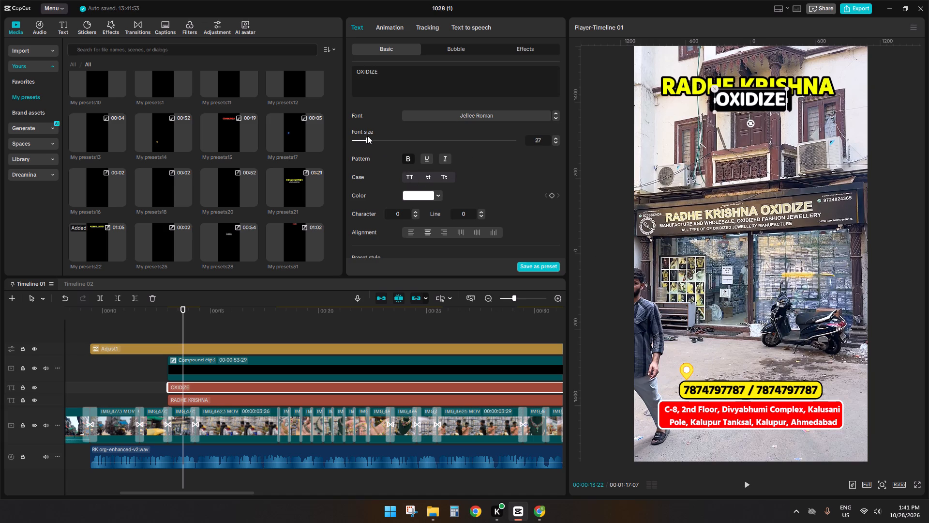
drag(367, 136, 360, 138)
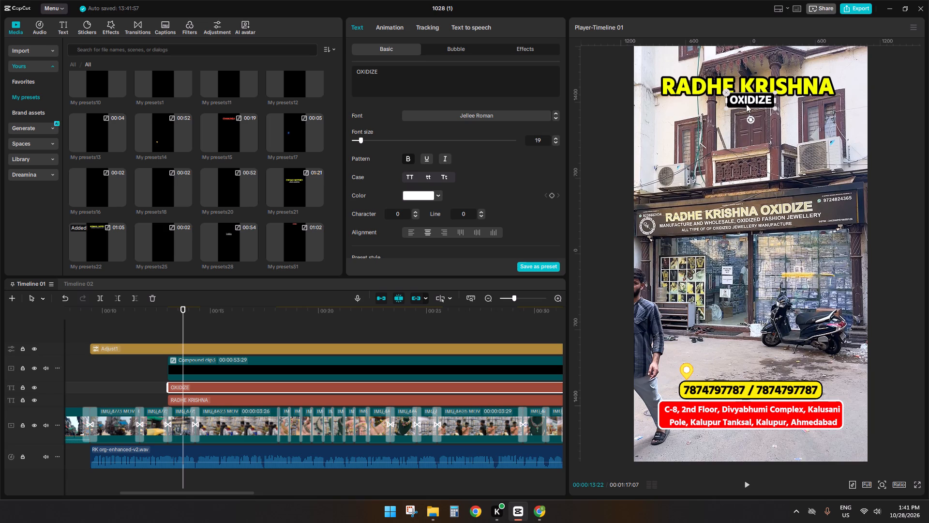
click(746, 103)
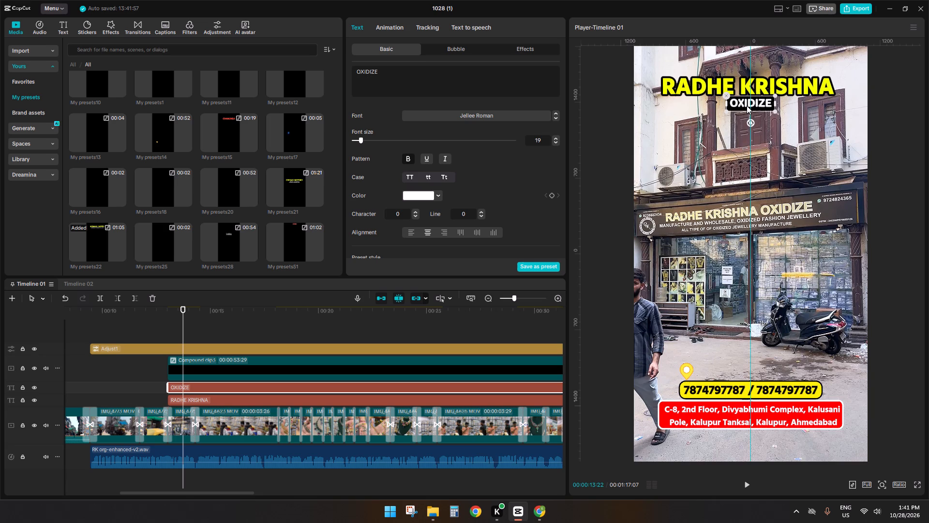
Combine the OXIDIZE and RADHE KRISHNA text clips into one compound clip.
drag(161, 383, 181, 392)
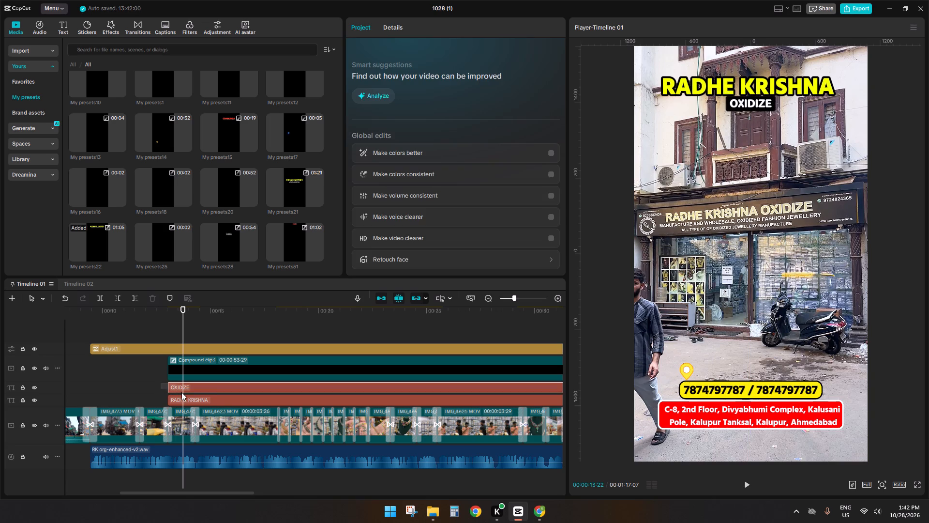
drag(181, 392, 187, 398)
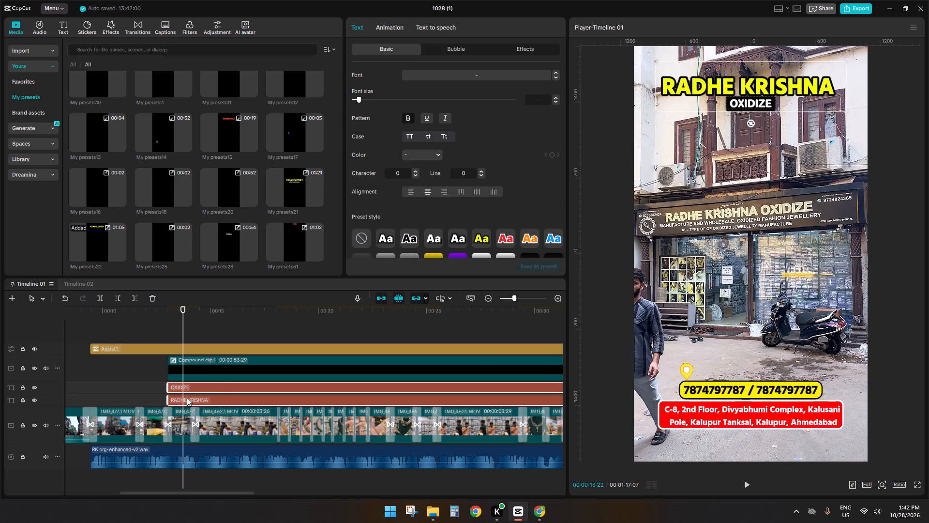
key(alt+g)
Trim the end of the new title compound clip to 00:01:07:00, level with the end of the video.
ctrl+scroll(234, 359, down, 17)
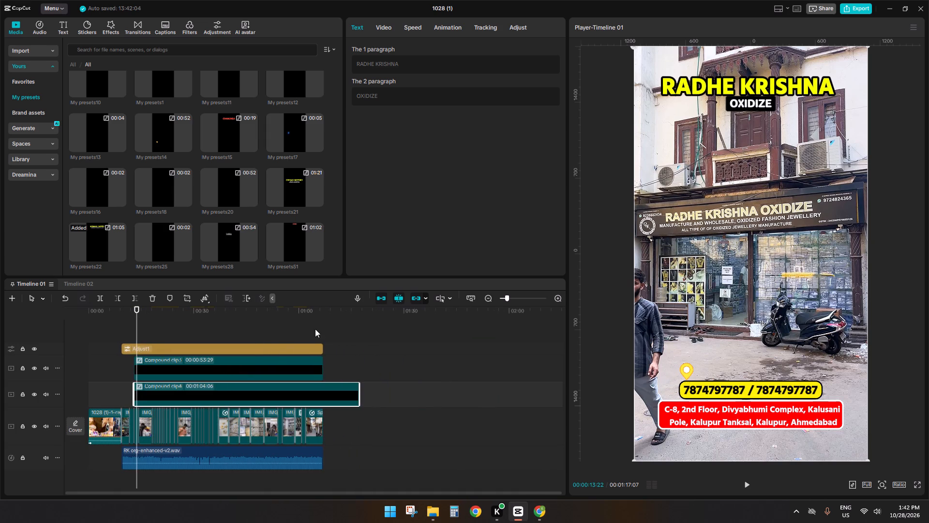
click(322, 333)
click(322, 394)
key(s)
key(d)
click(308, 397)
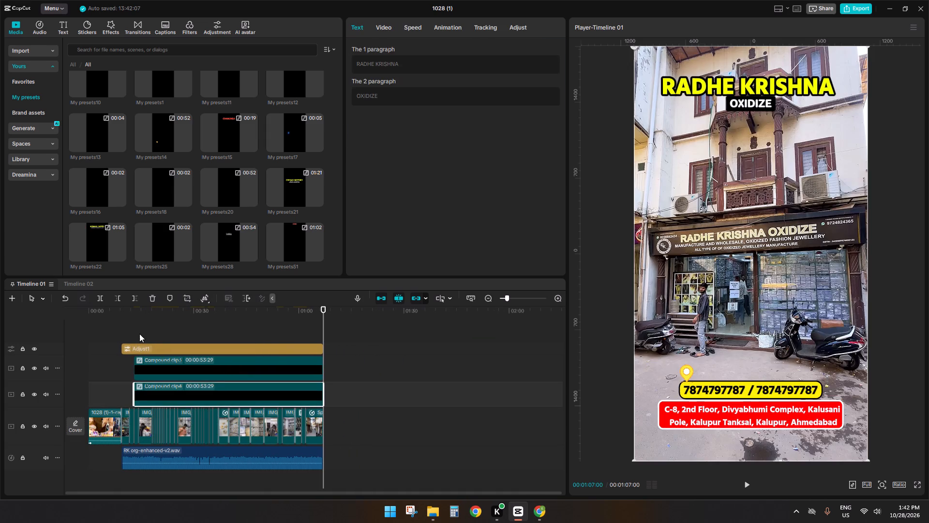
Apply the Flip entrance animation to the RADHE KRISHNA OXIDIZE title compound clip.
click(169, 337)
click(253, 328)
drag(253, 328, 247, 332)
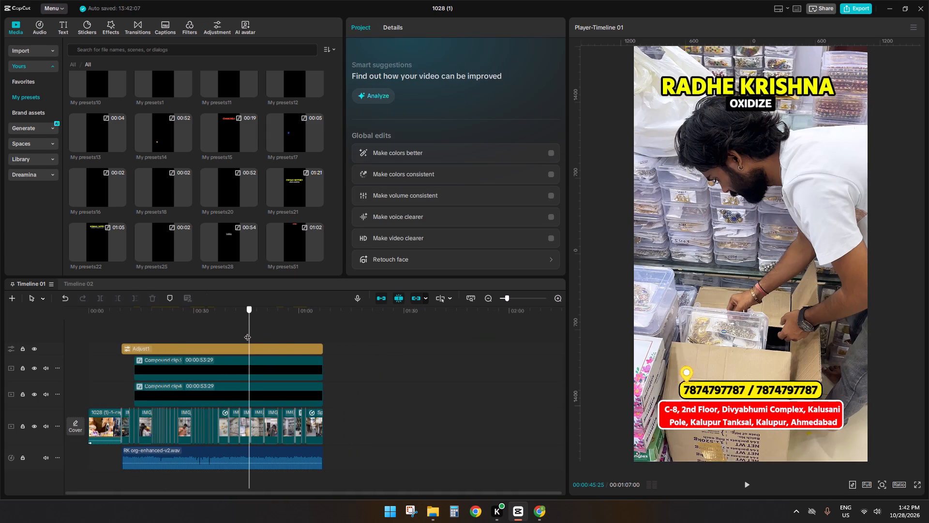
drag(247, 332, 246, 334)
click(240, 390)
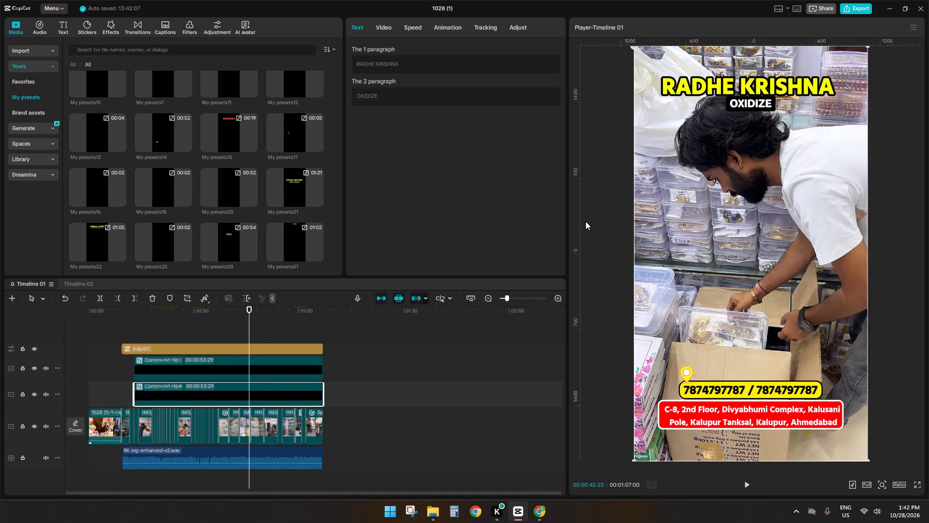
click(445, 30)
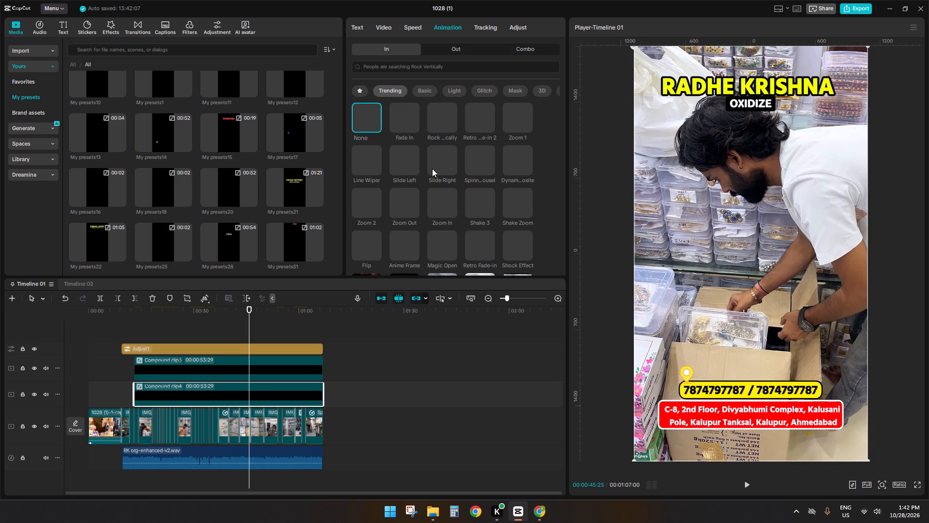
click(345, 247)
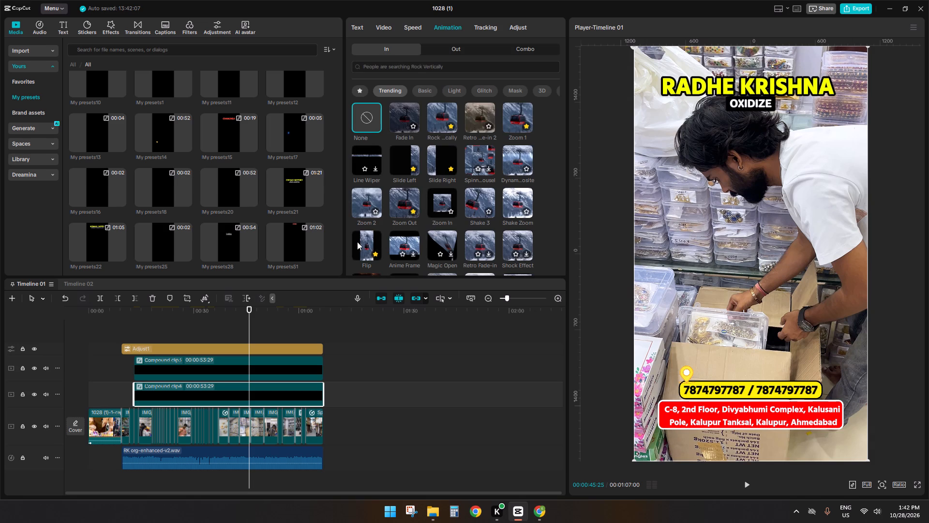
click(357, 242)
Apply the Flip entrance animation to the compound clip holding the phone and address block.
click(253, 355)
click(252, 362)
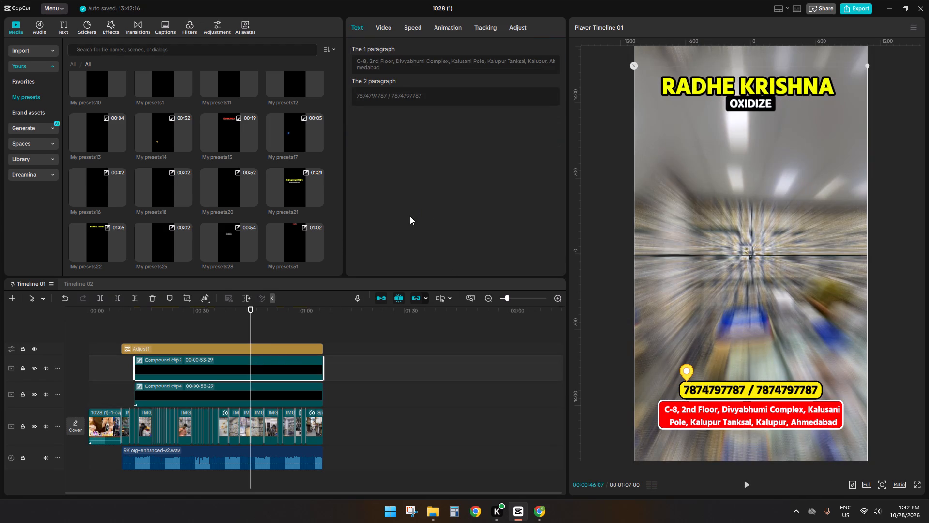
click(452, 32)
click(356, 238)
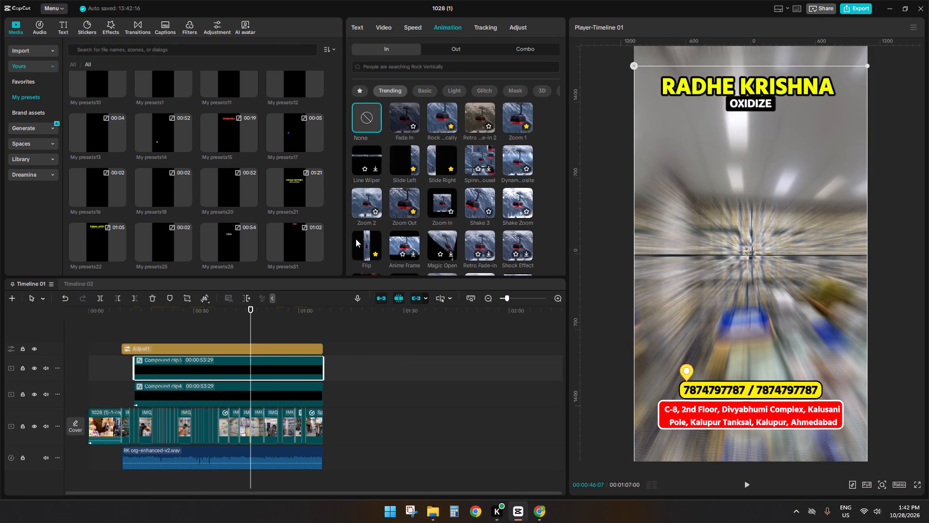
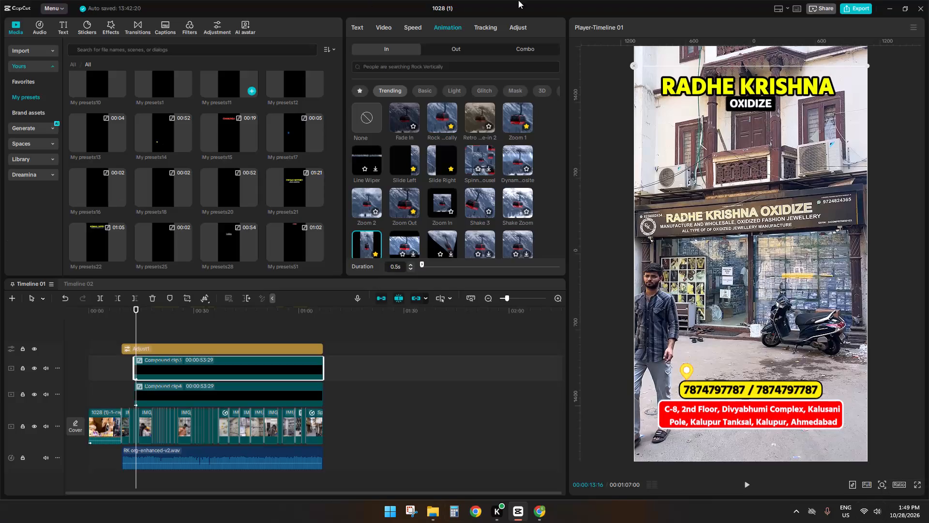
Examine the start of the title and contact compound clips to check how their Flip entrance animations look over the shopfront shot.
click(161, 335)
drag(161, 335, 119, 335)
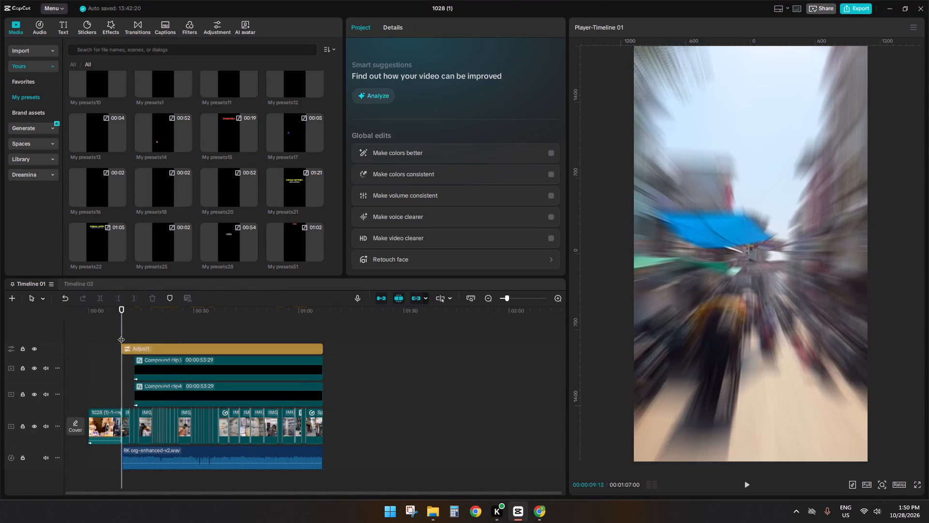
ctrl+scroll(144, 339, up, 19)
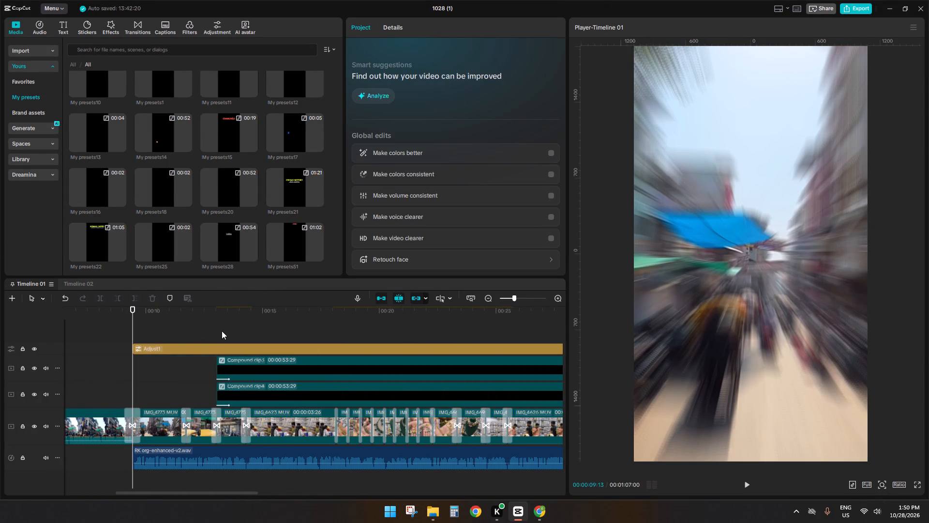
click(222, 331)
click(222, 331)
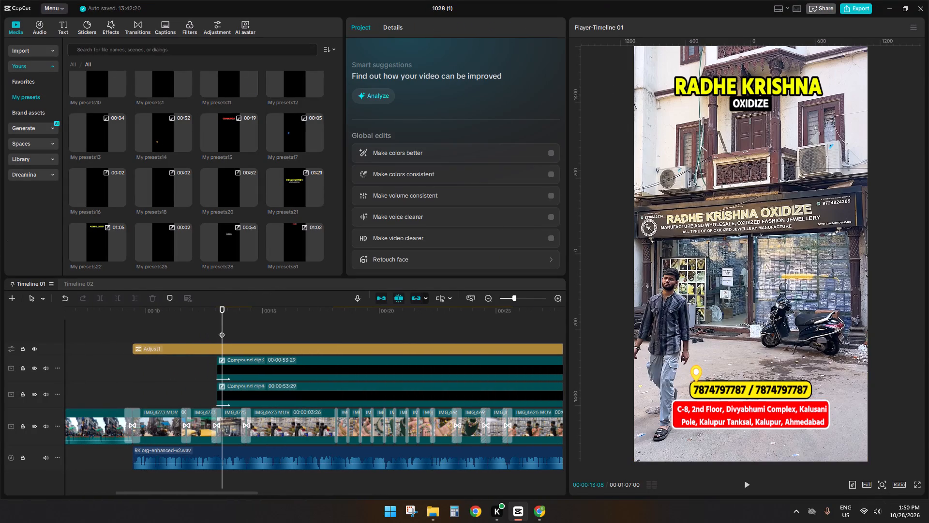
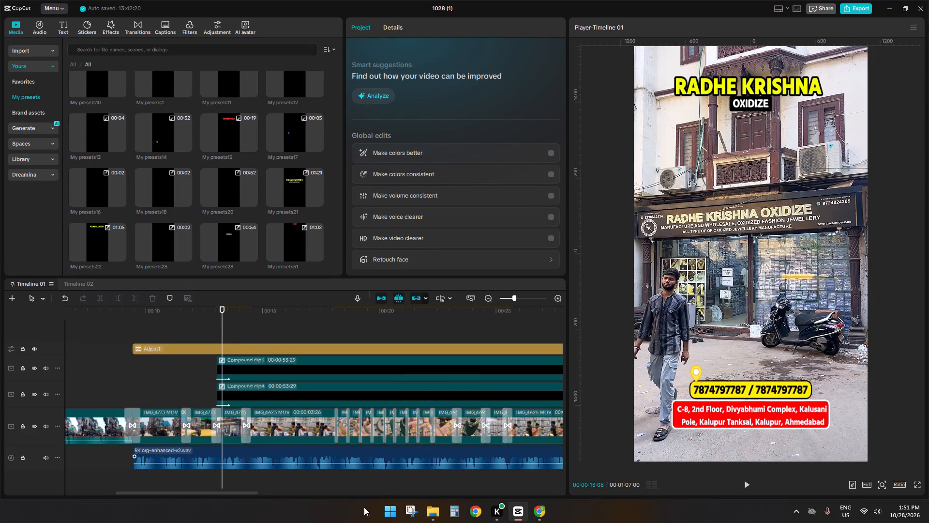
Examine the street shots between the start of the adjustment layer and the start of the title and contact clips.
click(237, 335)
drag(237, 335, 215, 343)
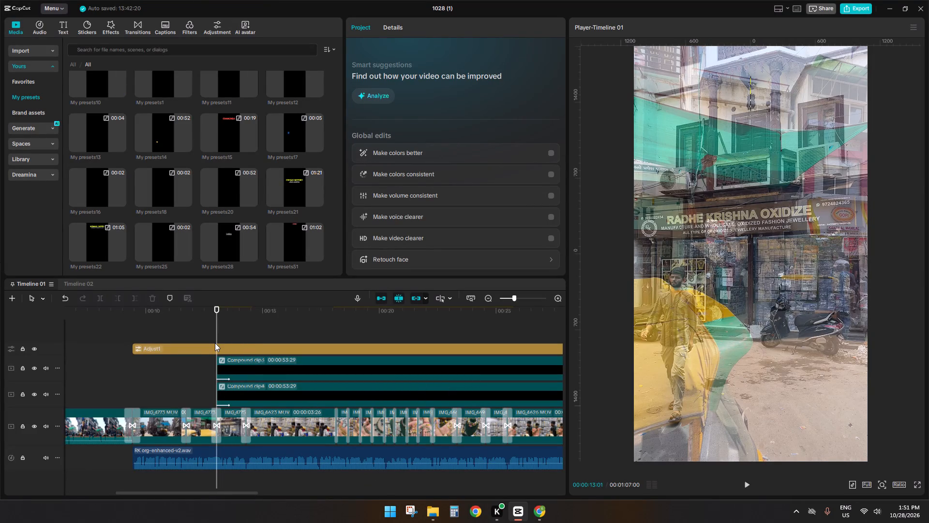
ctrl+scroll(238, 396, up, 2)
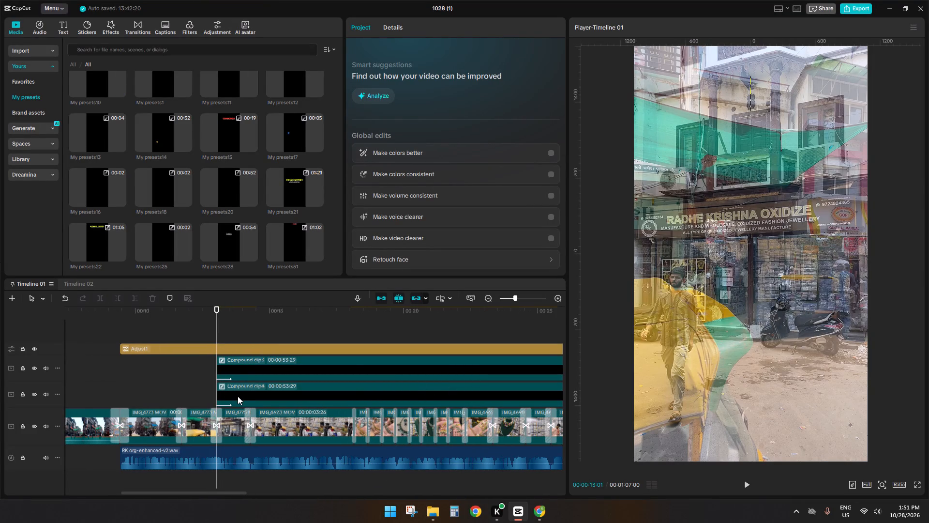
ctrl+scroll(235, 393, down, 3)
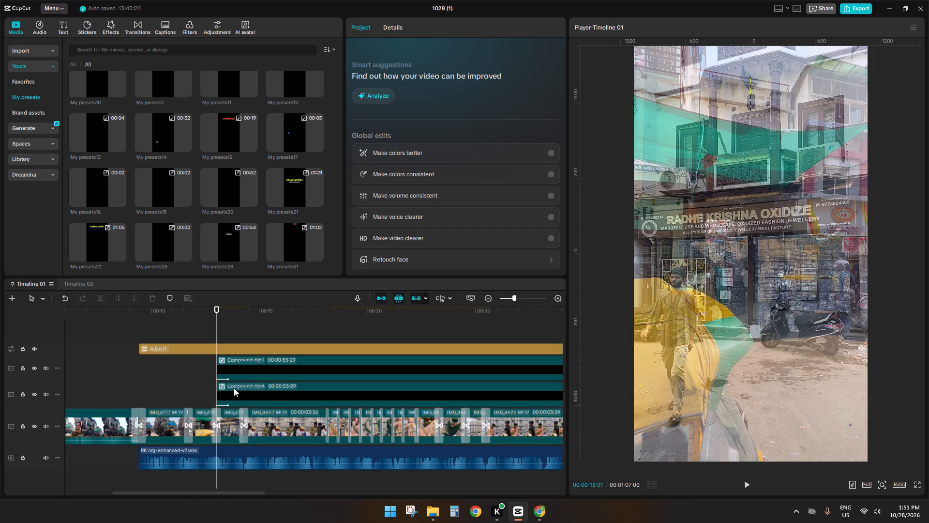
click(142, 375)
drag(142, 375, 175, 376)
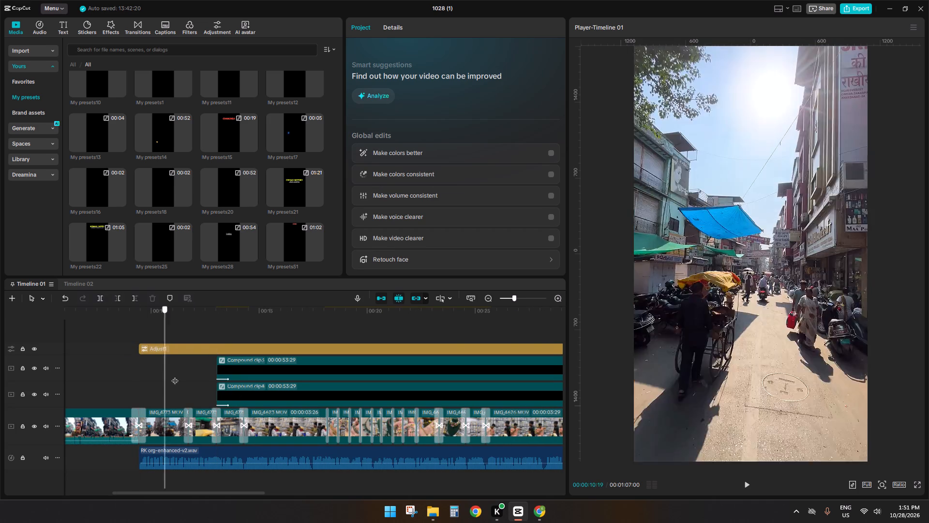
drag(175, 376, 143, 384)
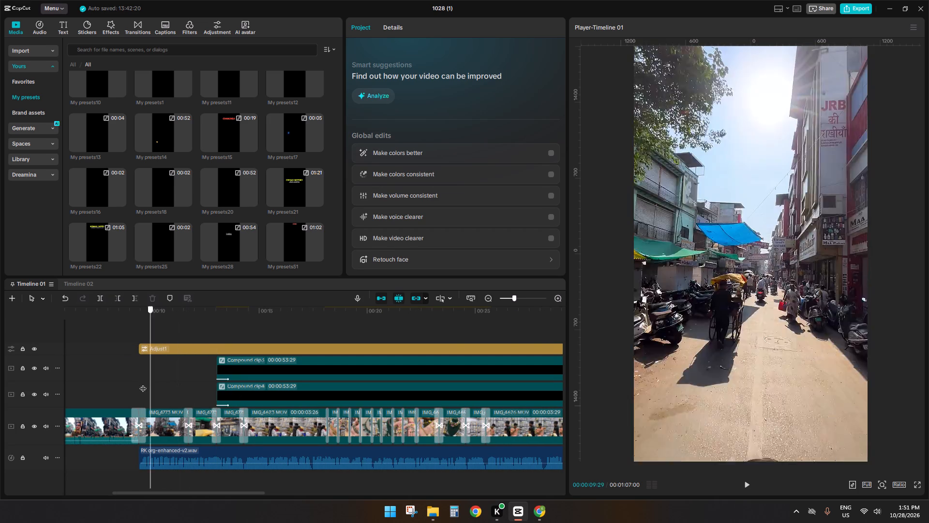
drag(143, 384, 214, 376)
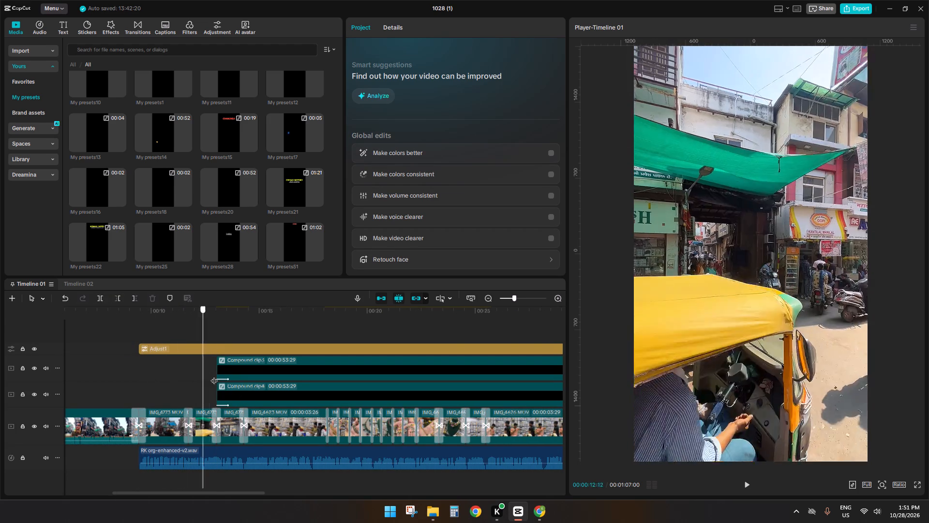
drag(214, 376, 144, 382)
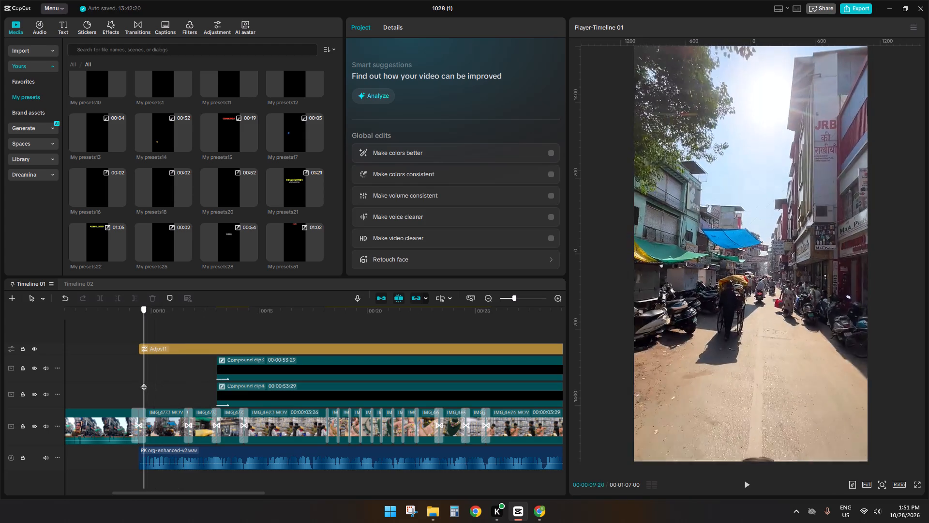
drag(144, 382, 141, 382)
ctrl+scroll(160, 387, down, 8)
ctrl+scroll(176, 392, up, 4)
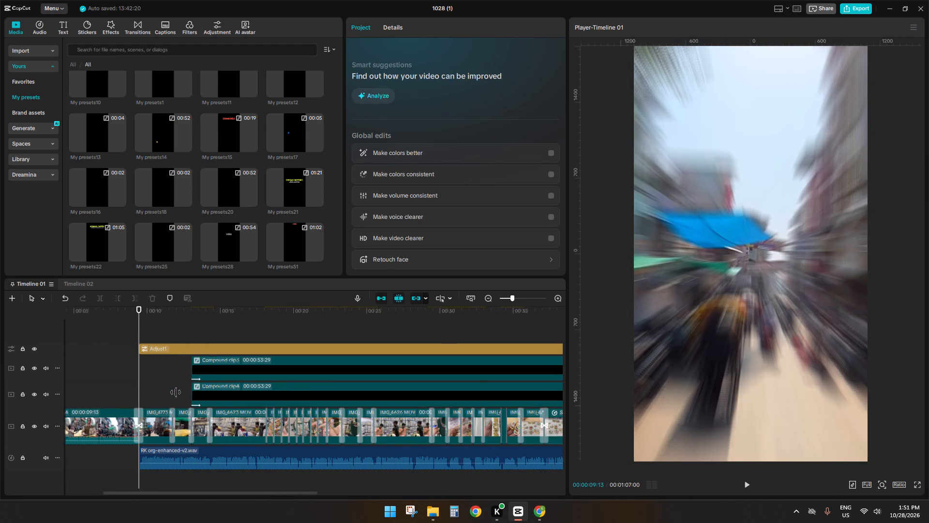
ctrl+scroll(176, 392, up, 4)
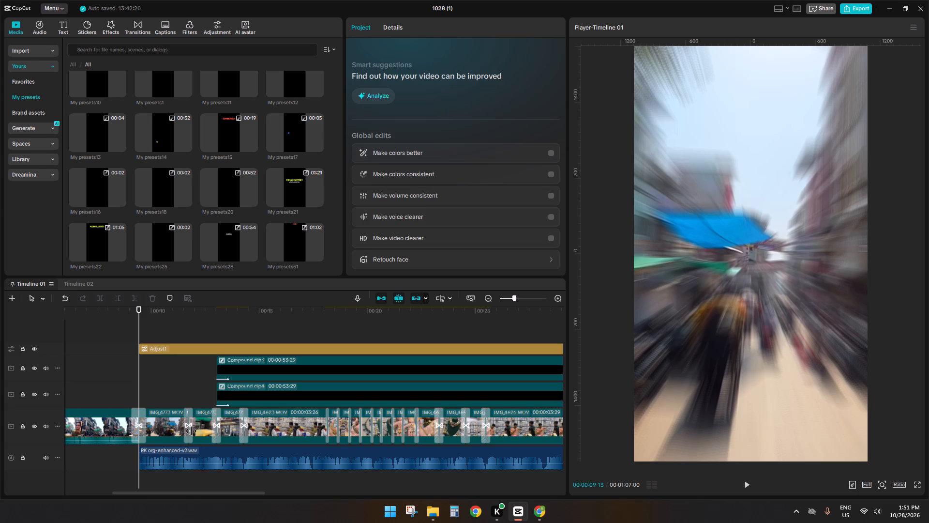
Raise the RK org-enhanced-v2.wav voice-over volume to 20.0 dB and play it back from just before its start.
click(200, 456)
click(482, 78)
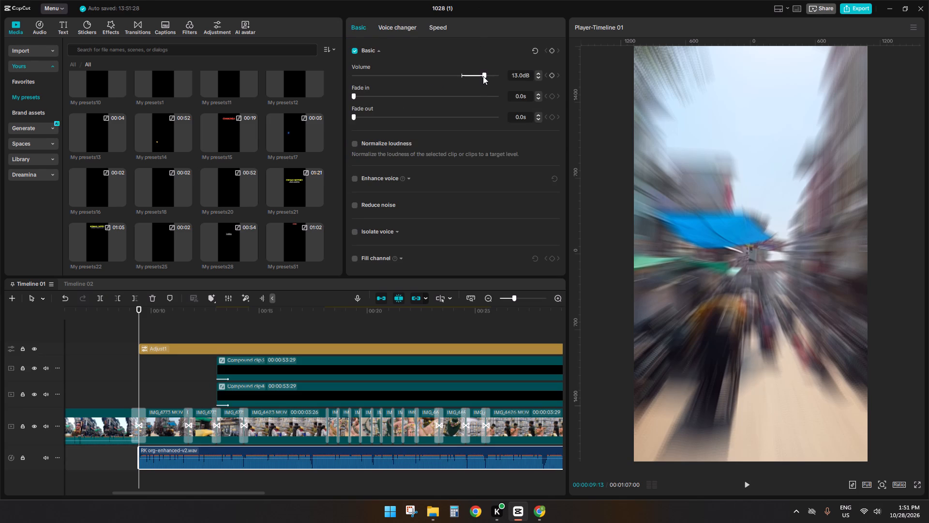
drag(483, 76, 505, 71)
key(space)
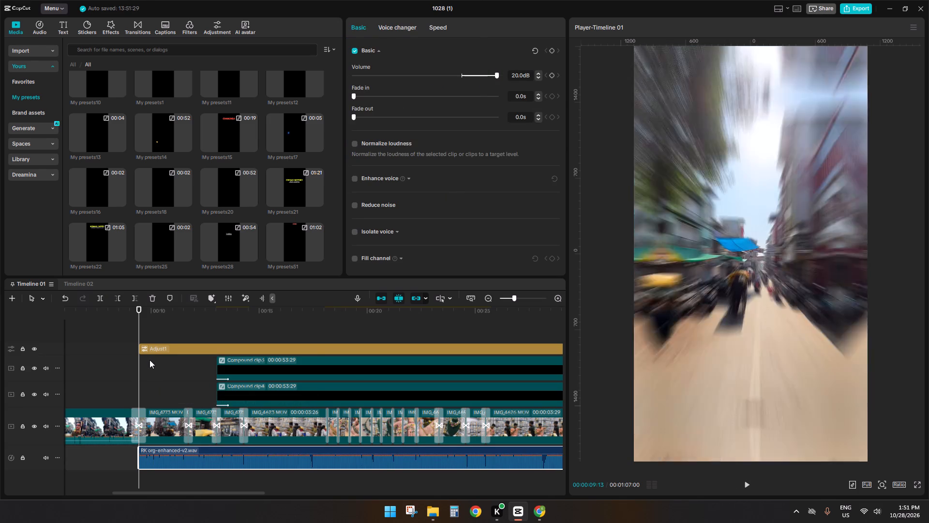
click(134, 383)
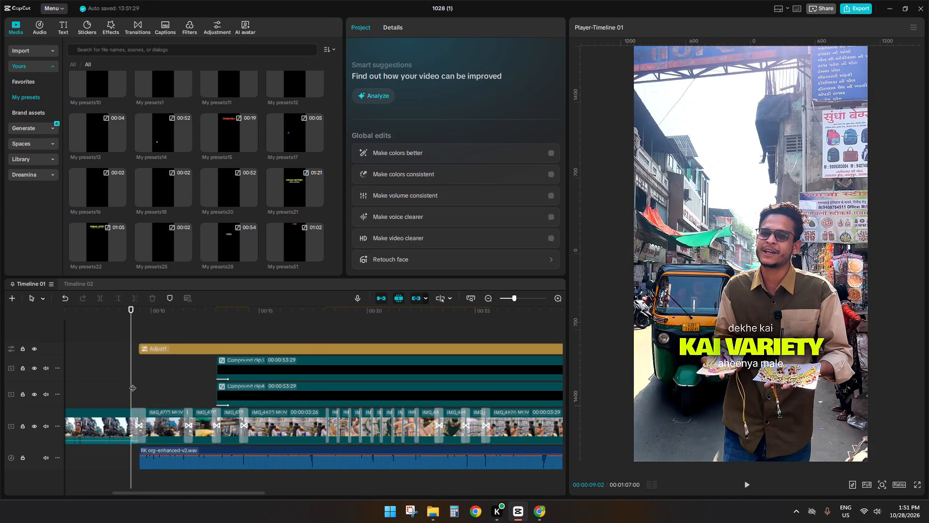
key(space)
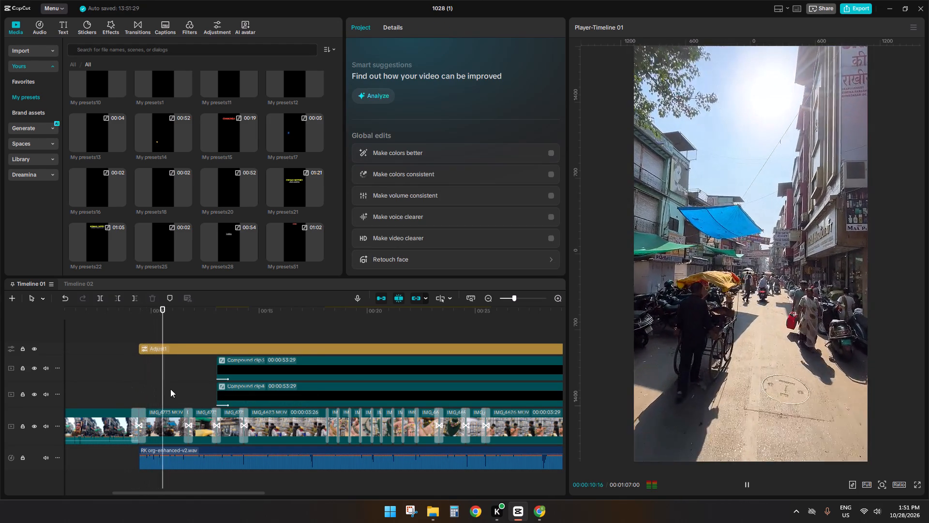
ctrl+scroll(223, 393, down, 2)
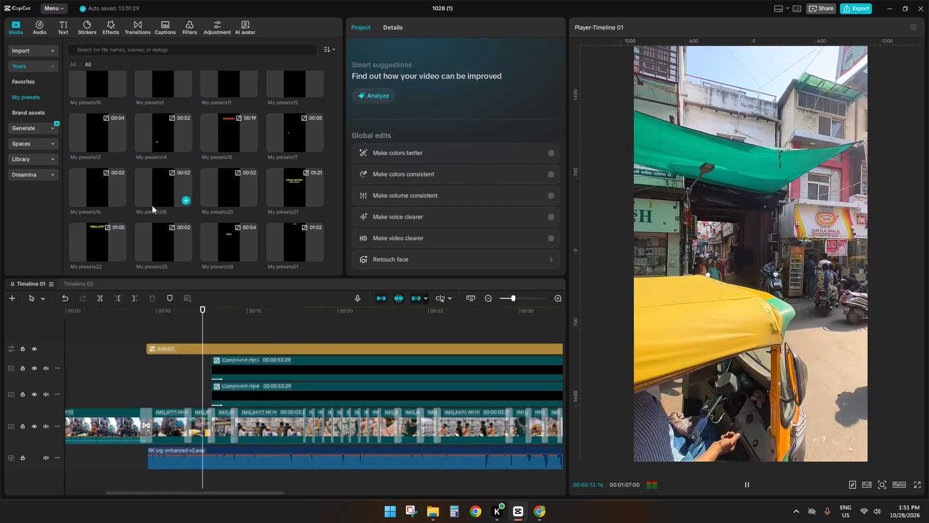
Place the My presets13 preset at 00:00:14:09, on its own track between the contact clip and the main footage.
click(231, 320)
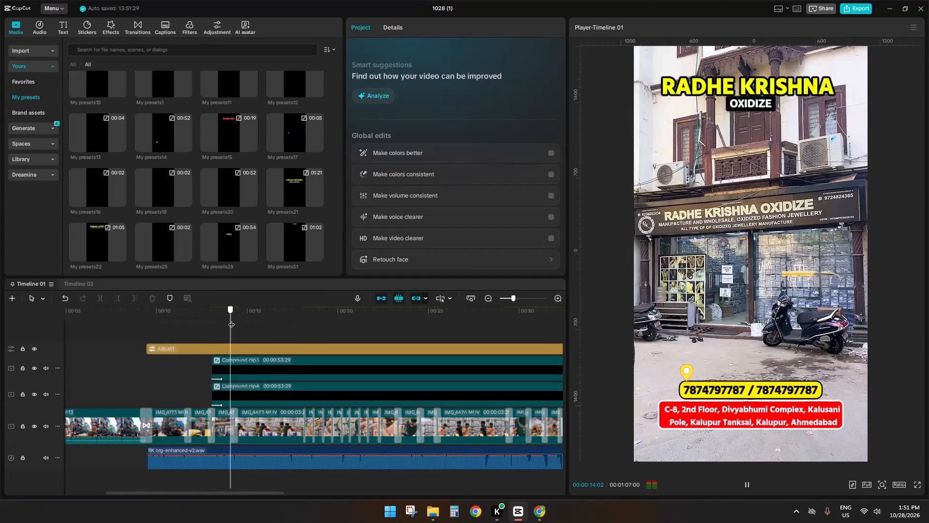
click(234, 326)
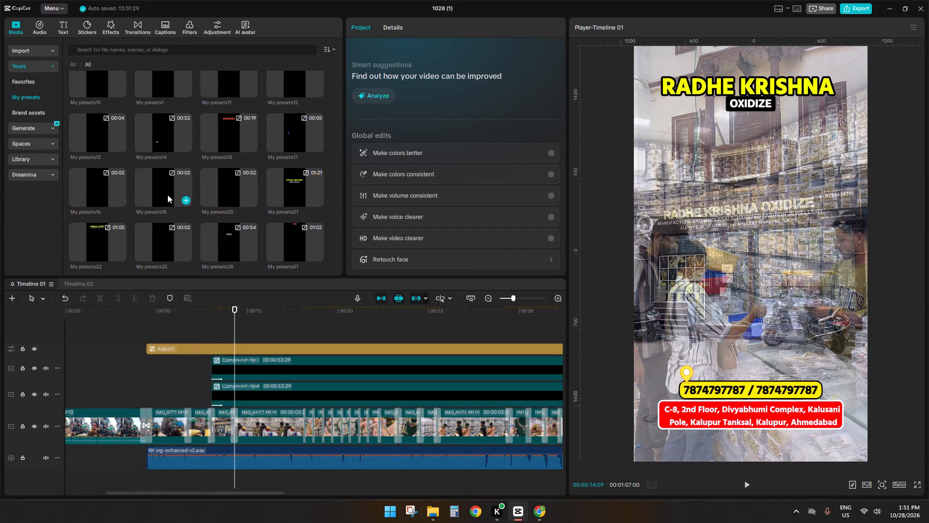
scroll(167, 195, down, 1)
scroll(135, 230, up, 1)
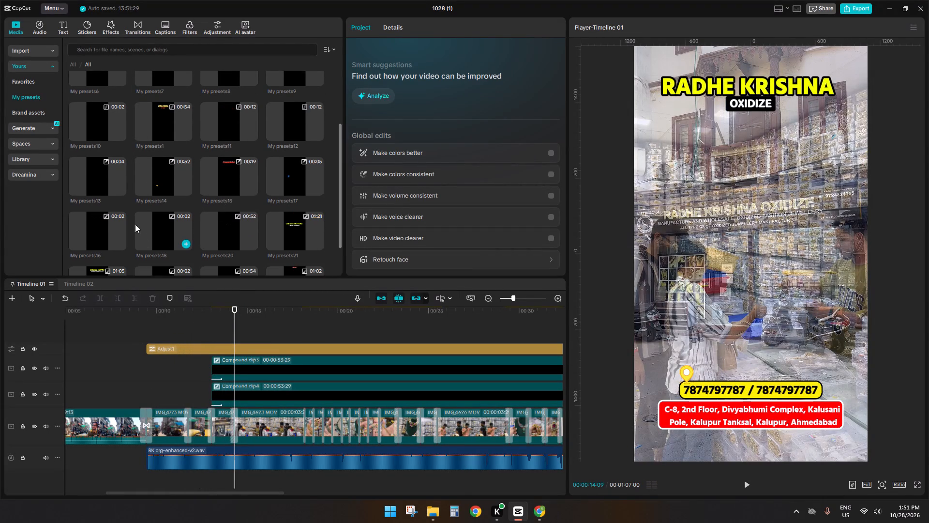
click(110, 184)
drag(101, 172, 170, 184)
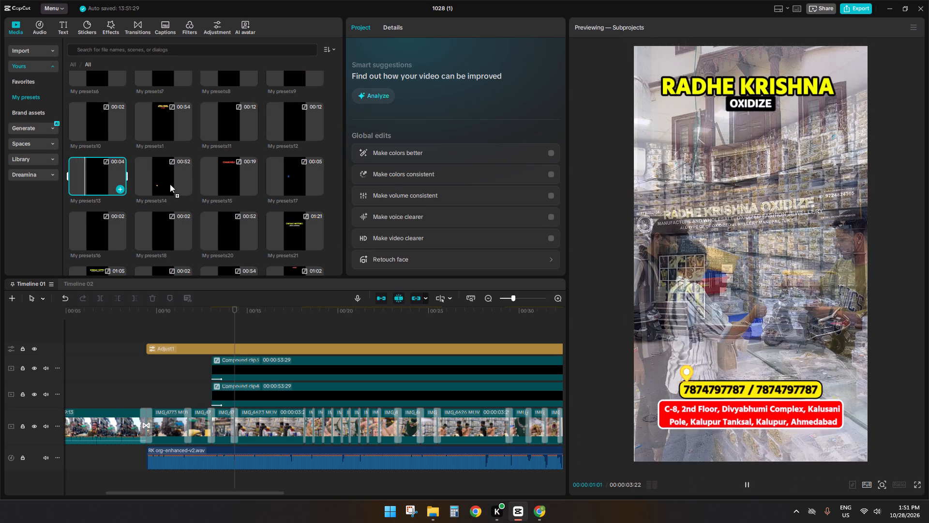
drag(170, 184, 235, 408)
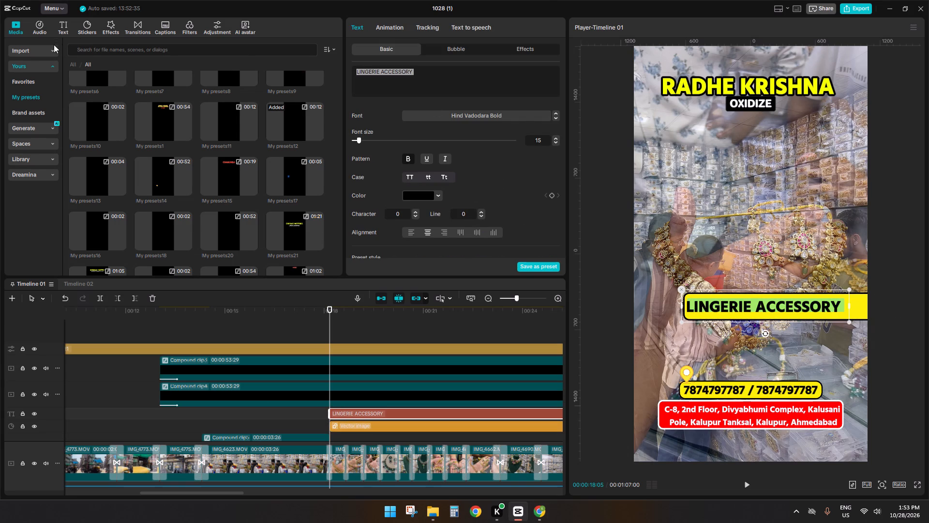
scroll(477, 190, down, 5)
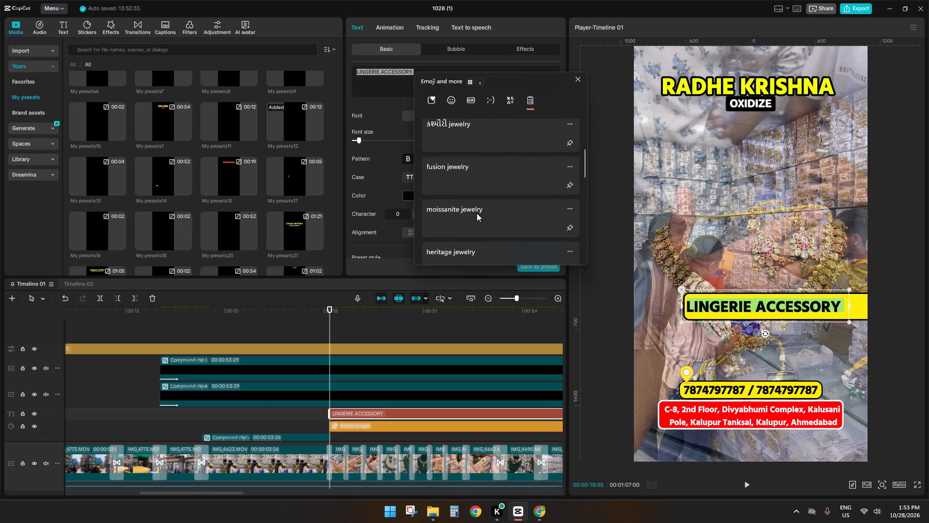
scroll(477, 213, down, 2)
click(473, 216)
key(ctrl+v)
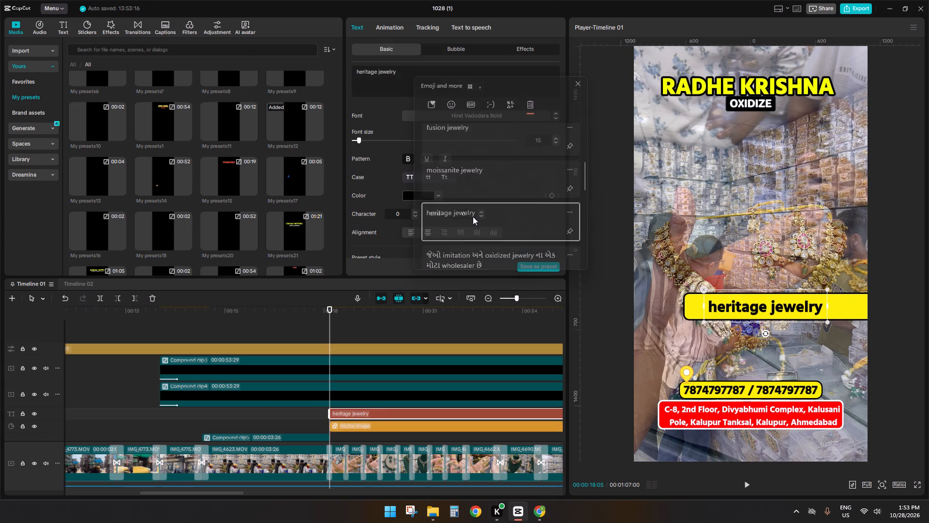
click(398, 174)
click(408, 175)
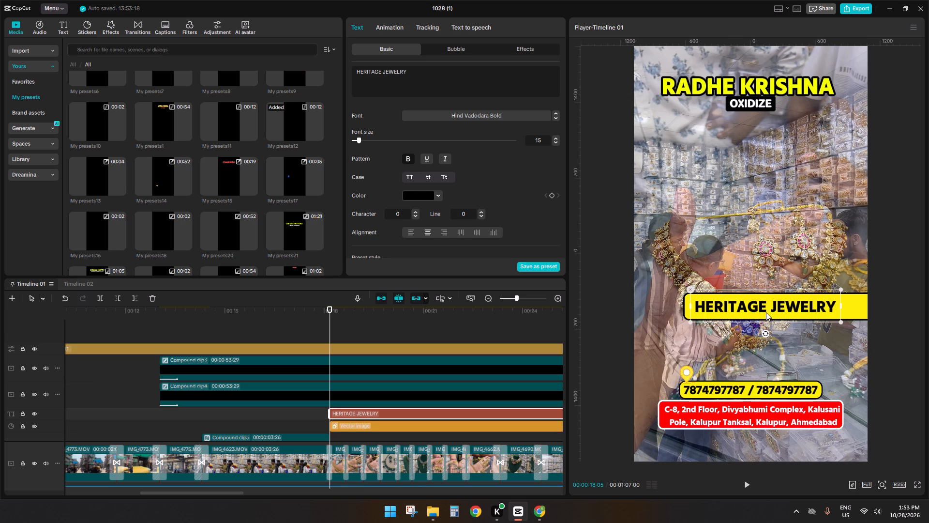
Shift the HERITAGE JEWELRY text slightly left so it starts near the left edge of its yellow shape.
drag(762, 311, 755, 309)
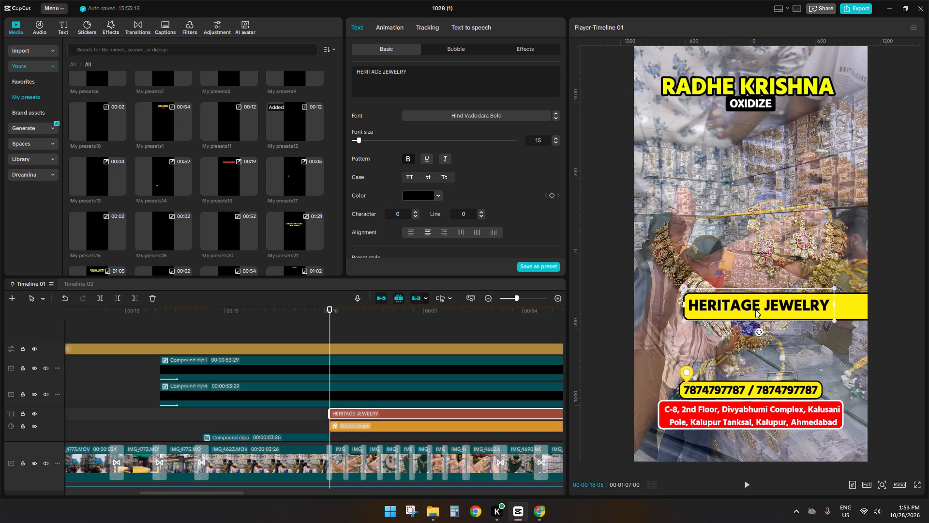
drag(755, 309, 755, 310)
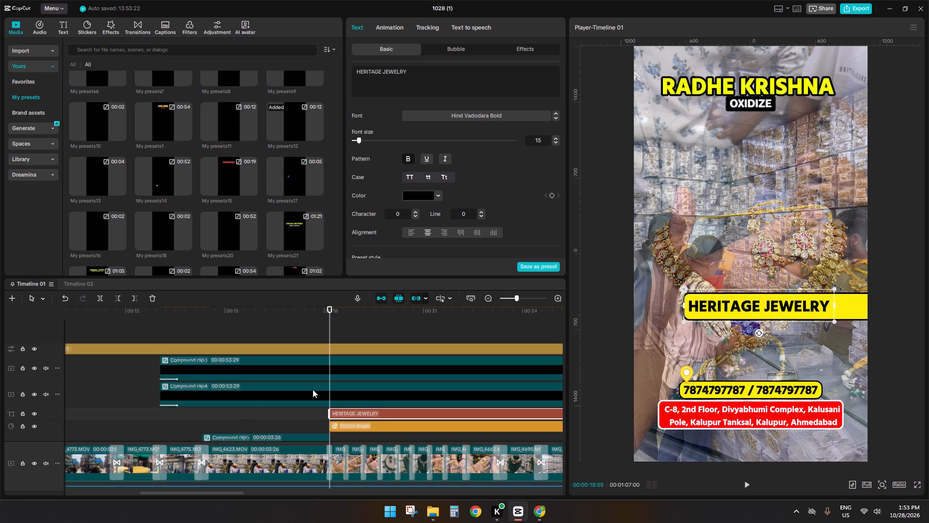
Combine the HERITAGE JEWELRY text with its yellow banner shape into one compound clip.
drag(319, 411, 359, 427)
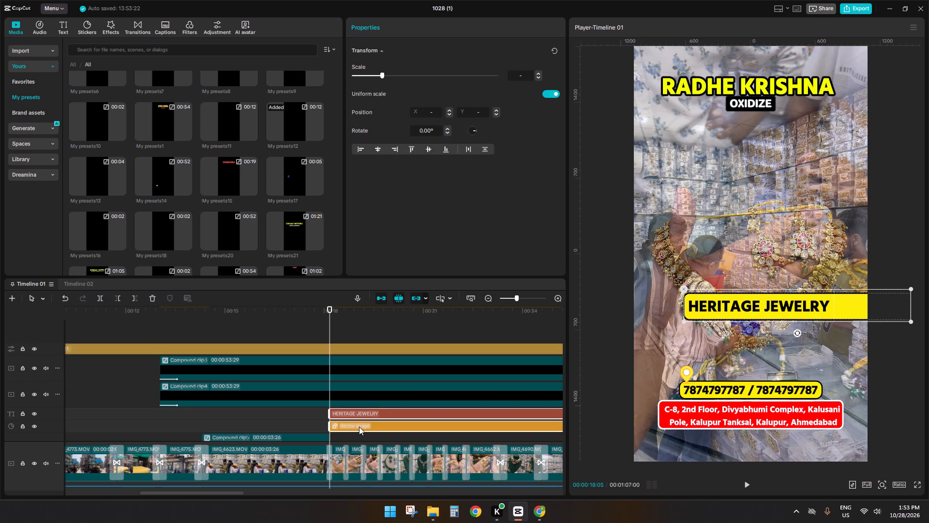
key(alt+g)
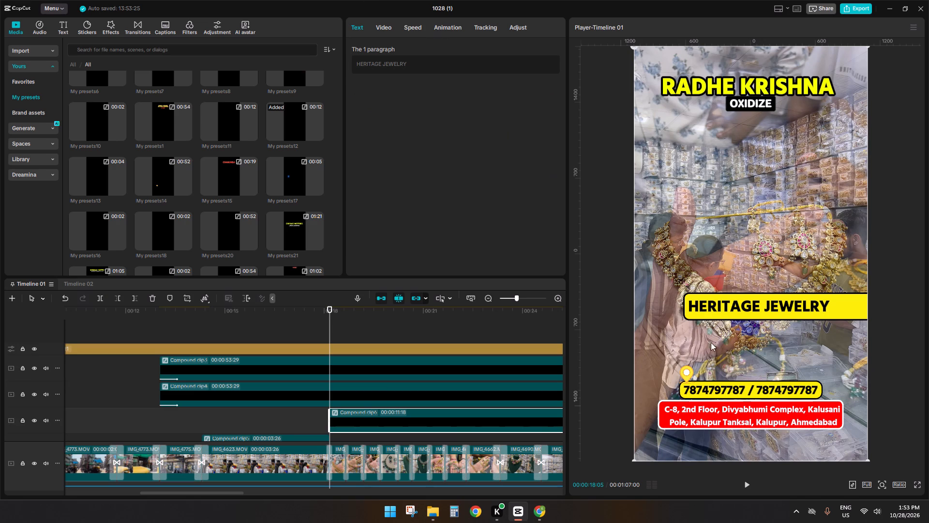
Scale the HERITAGE JEWELRY banner down and position it against the video's right edge, just below the OXIDIZE label.
drag(634, 459, 724, 375)
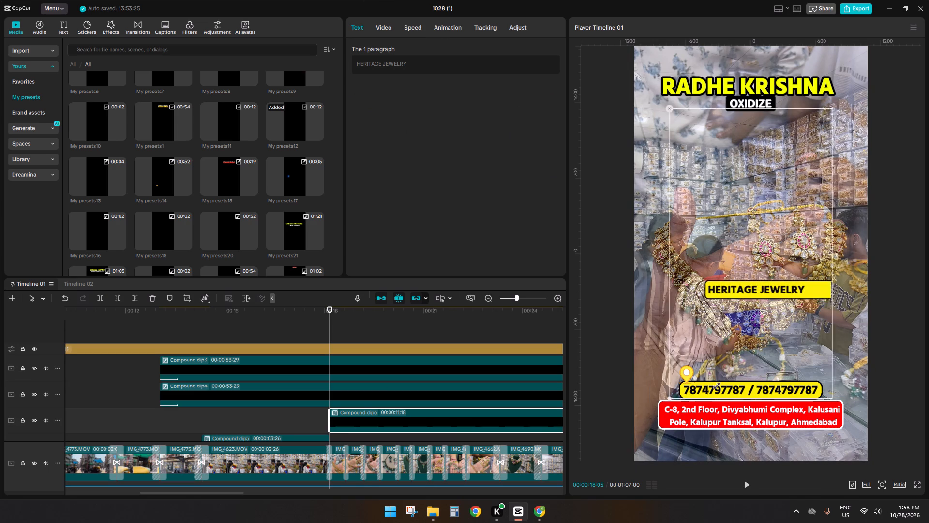
drag(724, 375, 736, 363)
drag(732, 330, 778, 173)
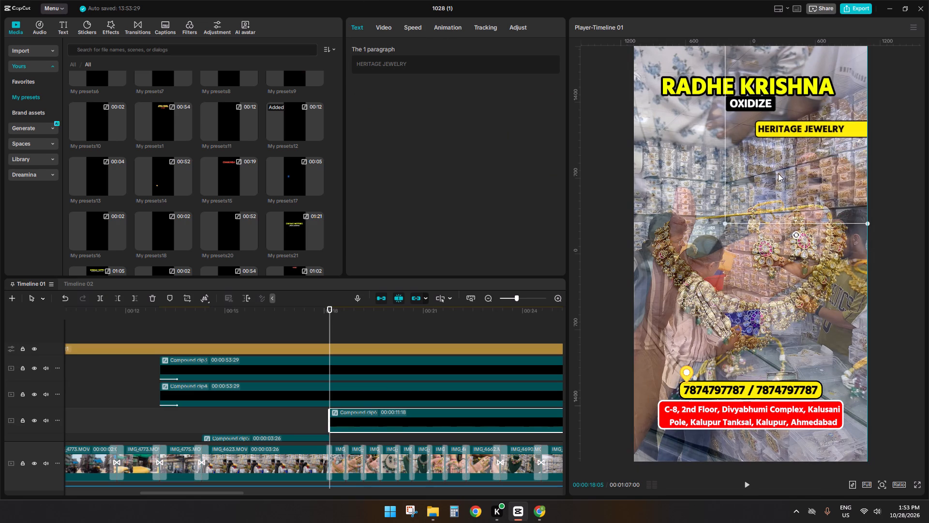
drag(778, 173, 779, 168)
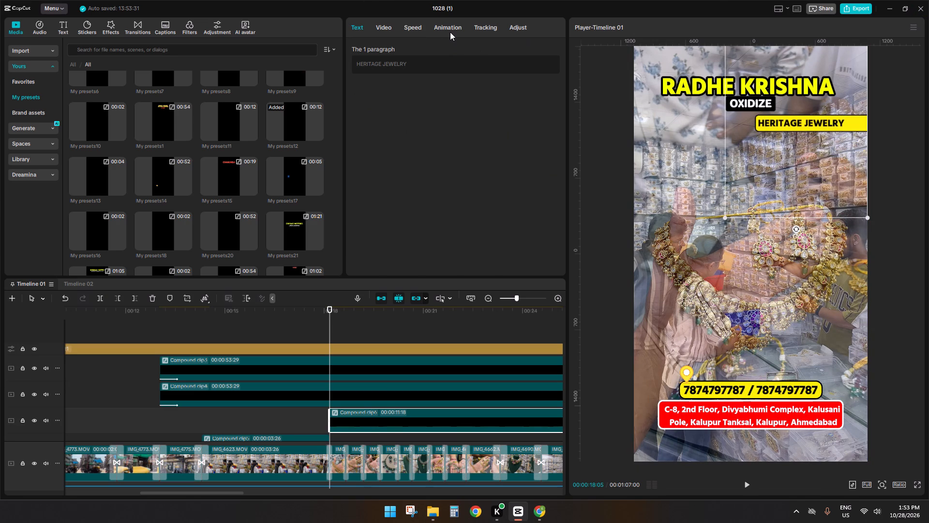
Apply the Slide Left entrance animation to the HERITAGE JEWELRY compound clip.
click(450, 32)
click(415, 155)
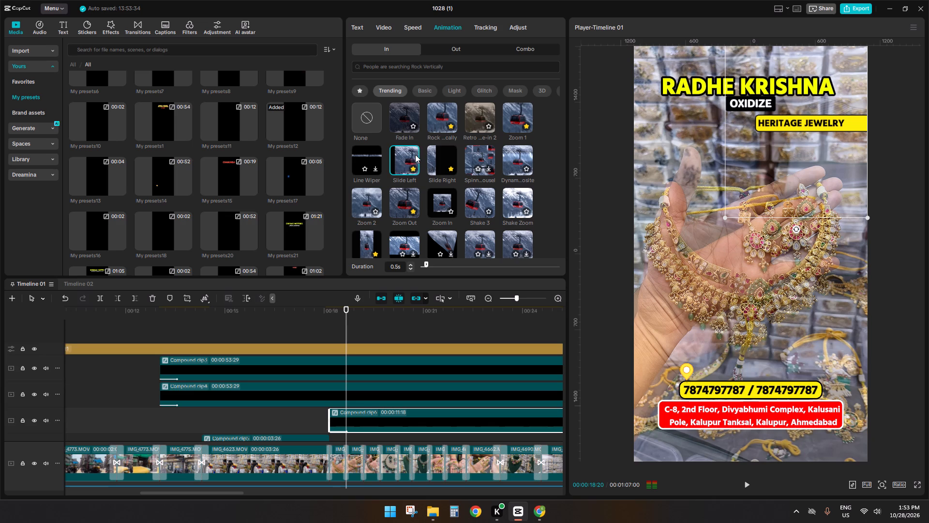
Set the playhead to 00:00:19:06 and move the HERITAGE JEWELRY clip onto the wholesaler banner's track, directly after that banner.
key(space)
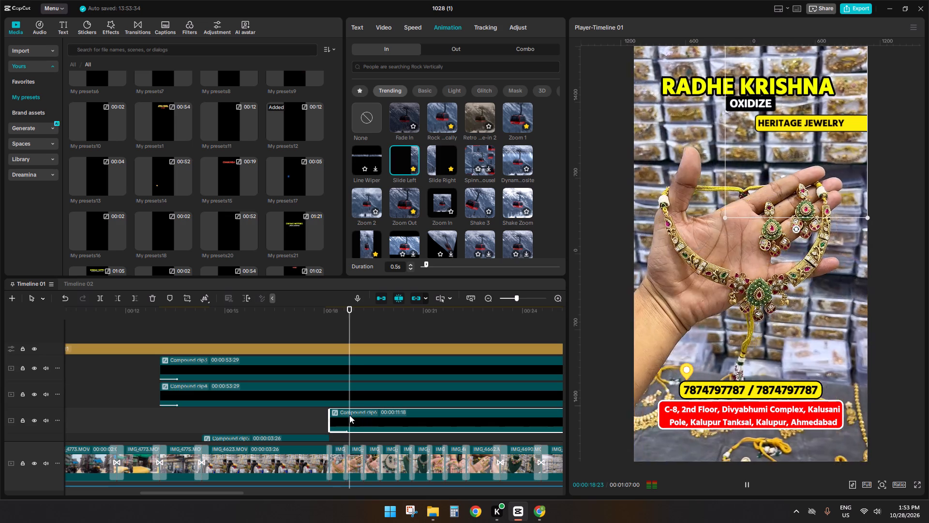
click(369, 333)
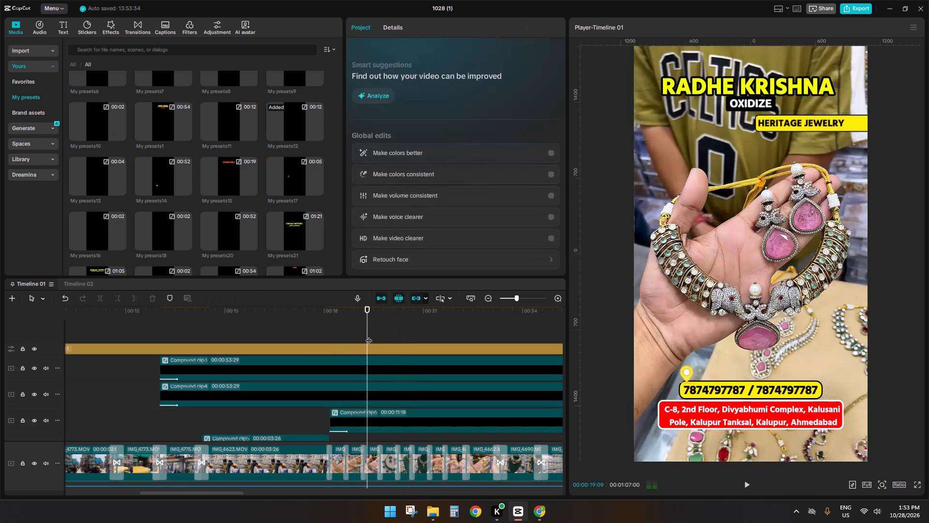
click(368, 321)
ctrl+scroll(404, 436, up, 1)
ctrl+scroll(404, 436, down, 1)
ctrl+scroll(404, 436, up, 3)
scroll(396, 426, down, 3)
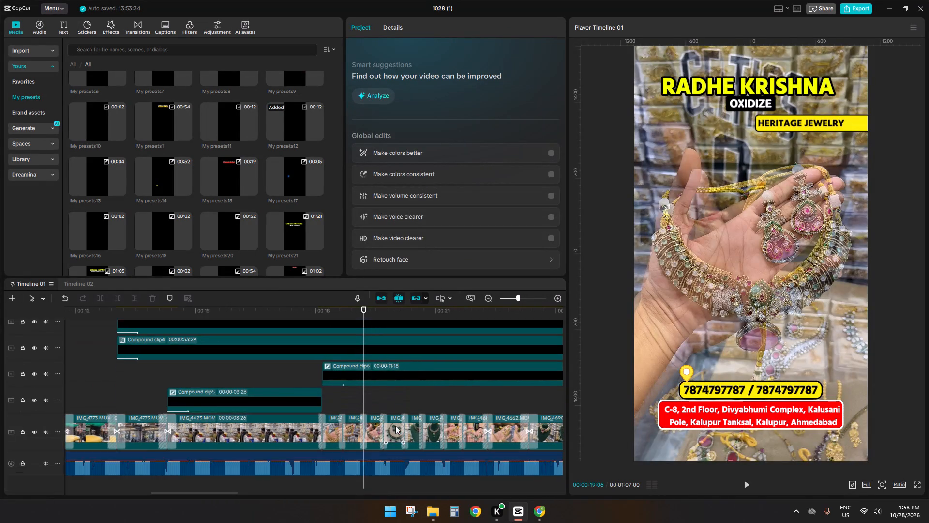
scroll(395, 426, down, 4)
drag(373, 365, 373, 384)
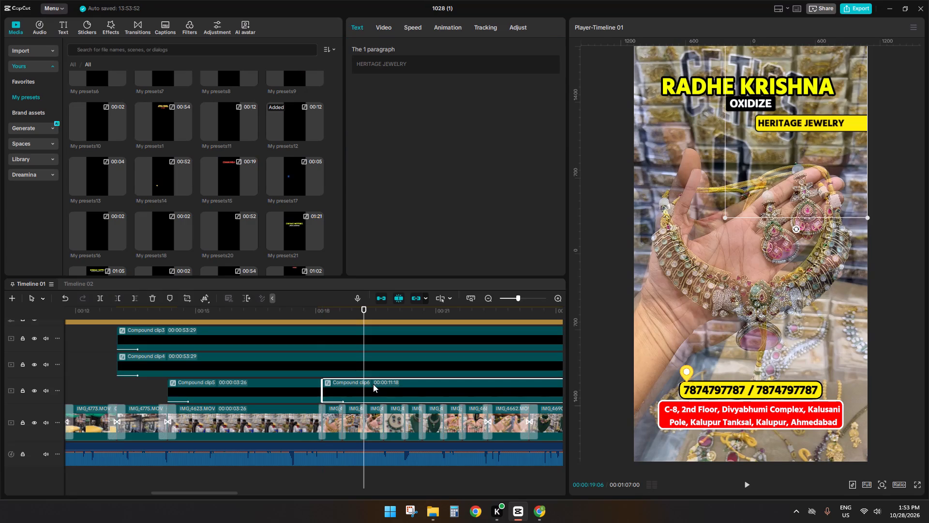
Cut the HERITAGE JEWELRY clip off at 00:00:19:06 and paste a copy of it directly after on the same track.
key(s)
key(d)
click(351, 386)
key(ctrl+c)
key(ctrl+v)
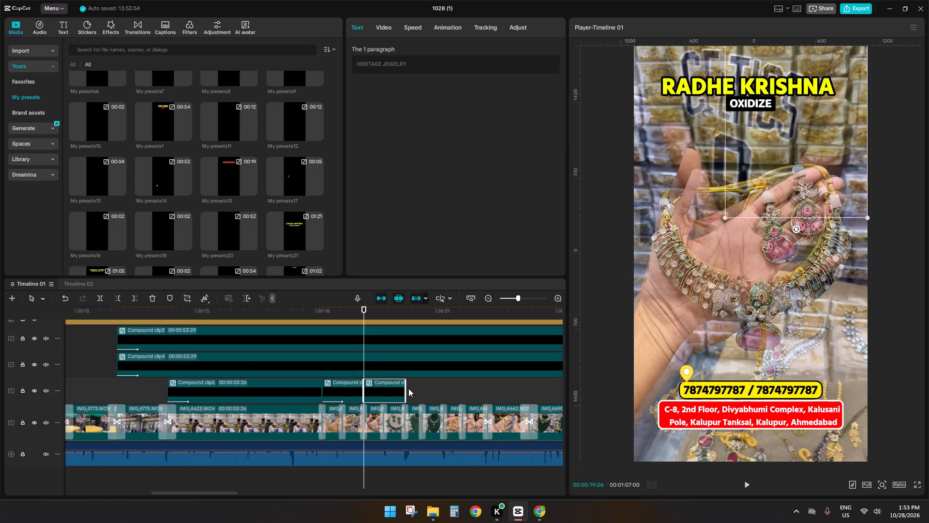
key(space)
click(406, 388)
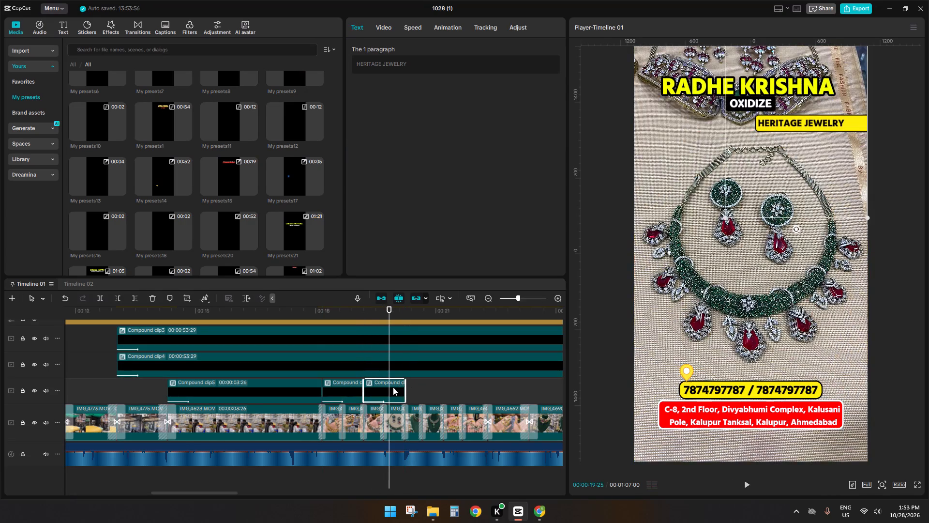
Replace the copied banner's text with MOISSANITE JEWELRY in uppercase and align it inside the yellow shape.
double_click(393, 387)
click(187, 372)
drag(422, 94, 310, 80)
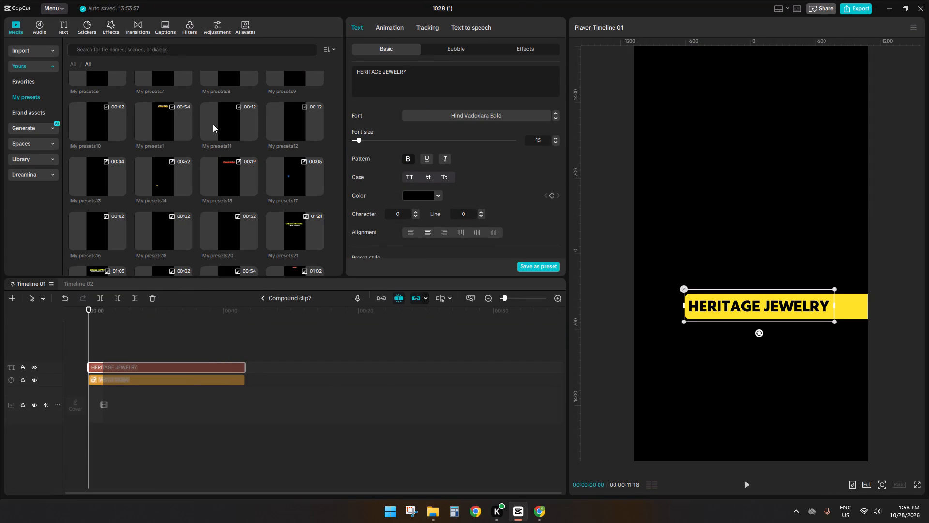
drag(431, 79, 0, 63)
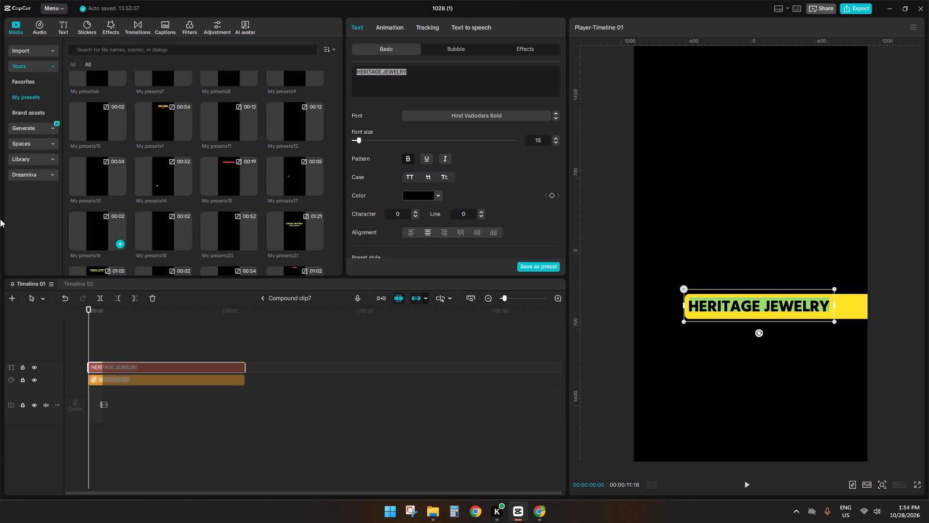
key(super+v)
scroll(462, 213, down, 1)
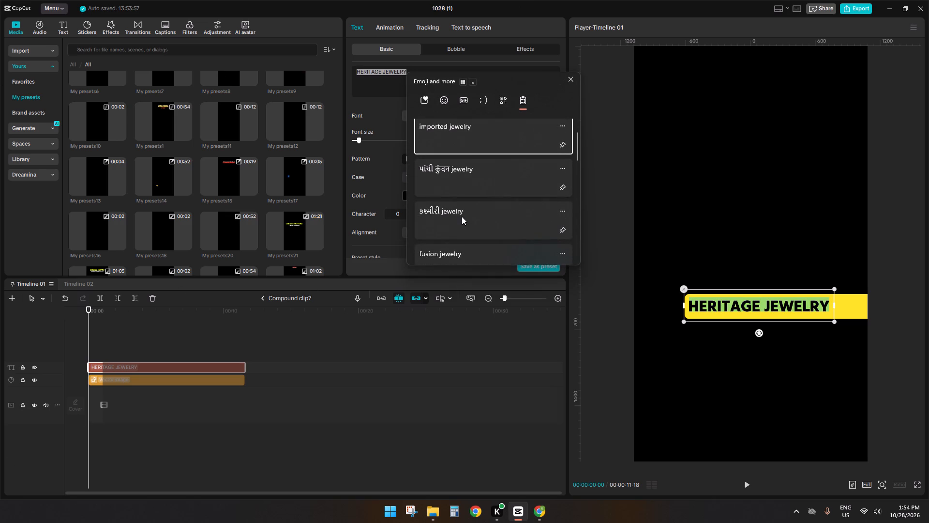
scroll(462, 216, down, 7)
click(470, 153)
key(ctrl+v)
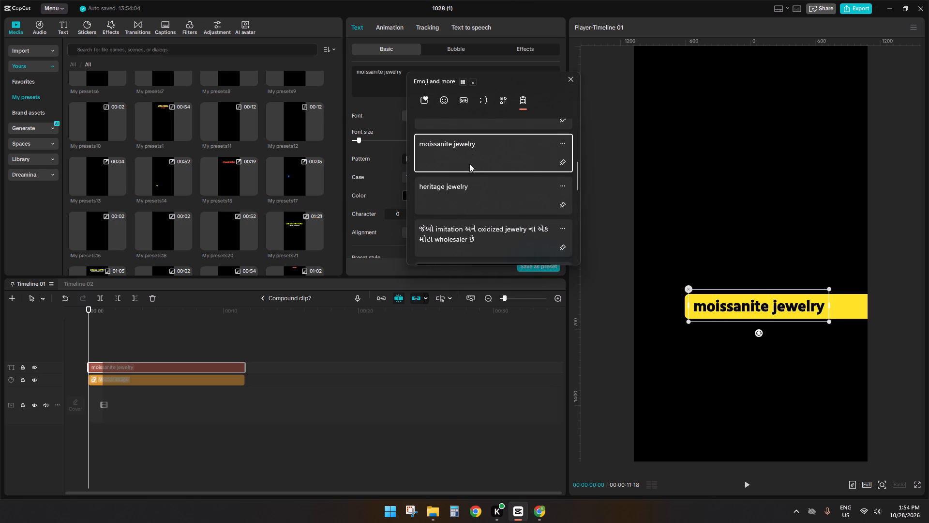
click(406, 176)
drag(779, 312, 787, 312)
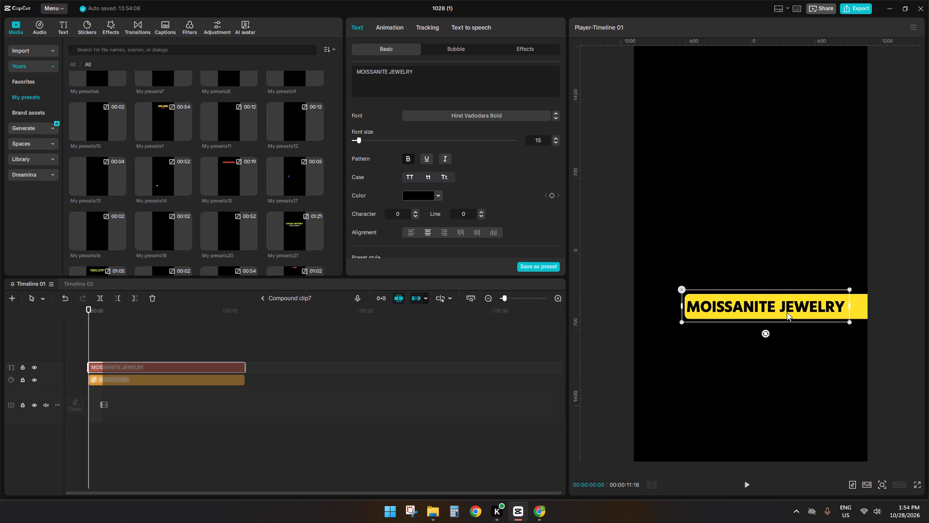
click(260, 300)
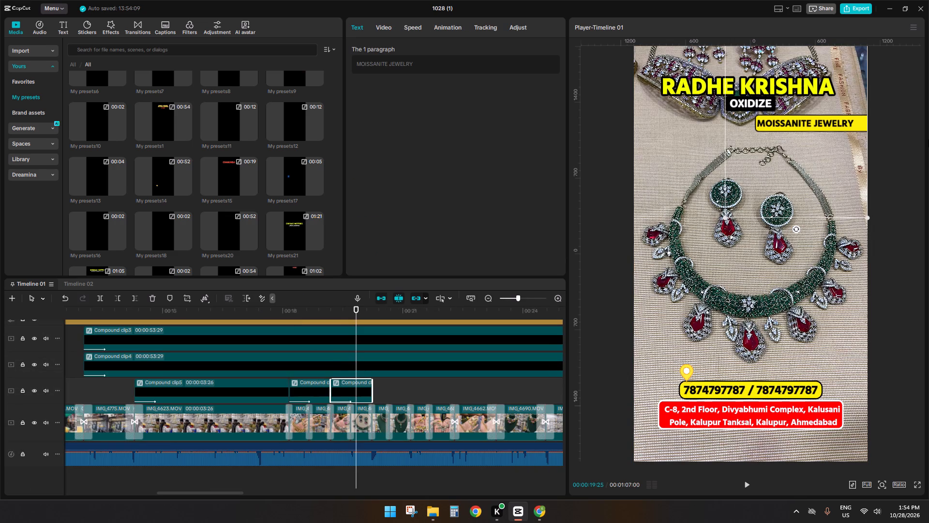
Paste a copy of the MOISSANITE JEWELRY clip at 00:00:20:07 and trim the copy's end to 00:00:21:06.
key(space)
click(374, 316)
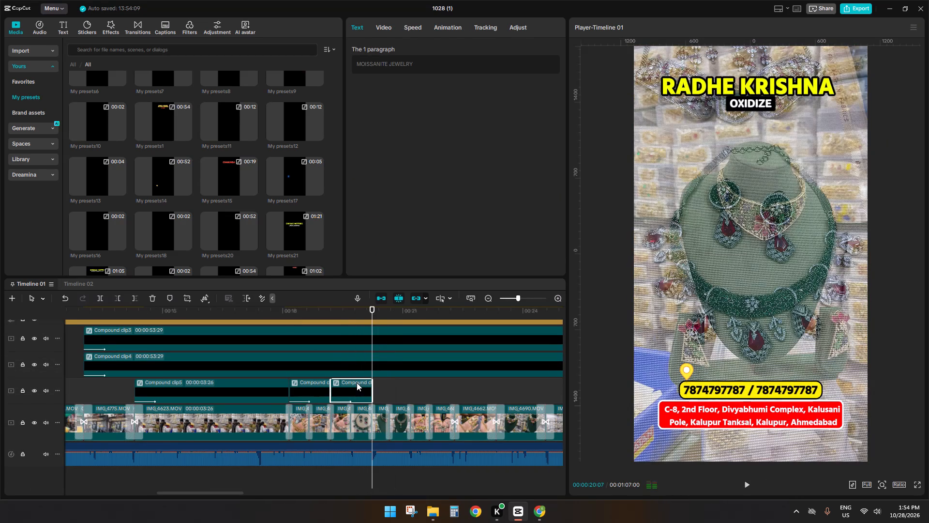
key(ctrl+c)
key(ctrl+v)
key(space)
key(space)
click(414, 385)
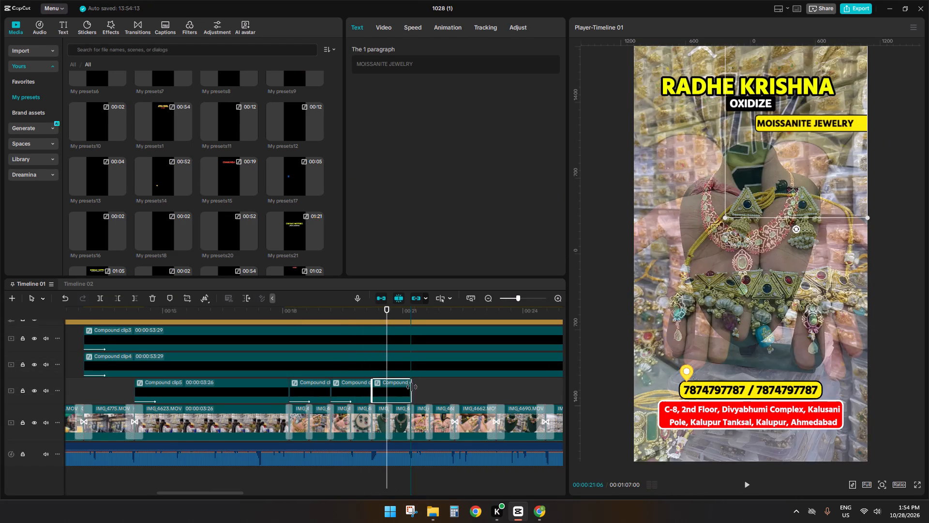
Replace the new copy's text with FUSION JEWELRY in uppercase and align it to the start of the yellow shape.
double_click(403, 387)
click(97, 369)
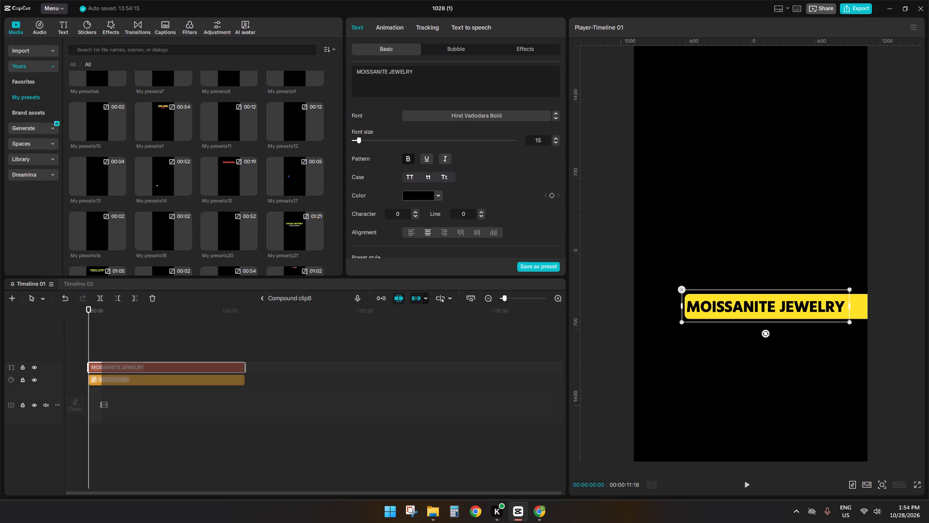
drag(457, 76, 164, 21)
key(super+v)
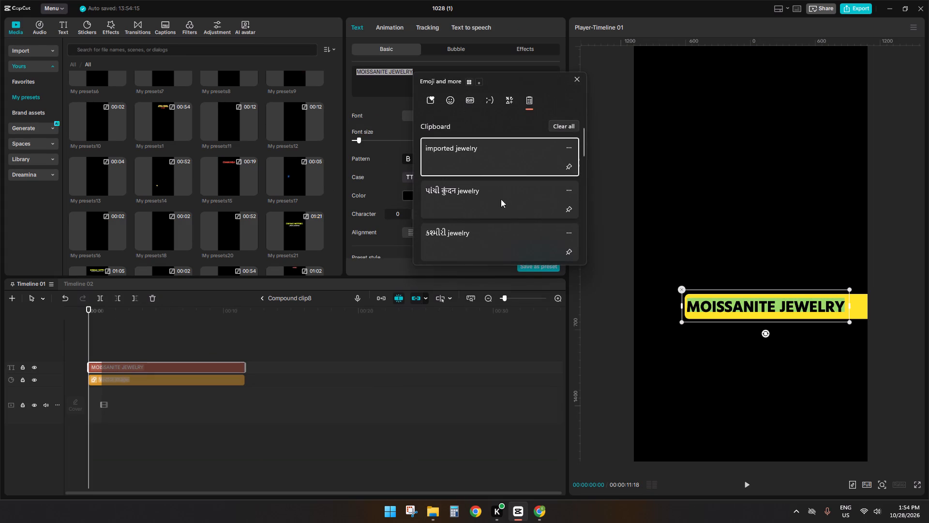
scroll(467, 202, down, 4)
click(459, 206)
key(ctrl+v)
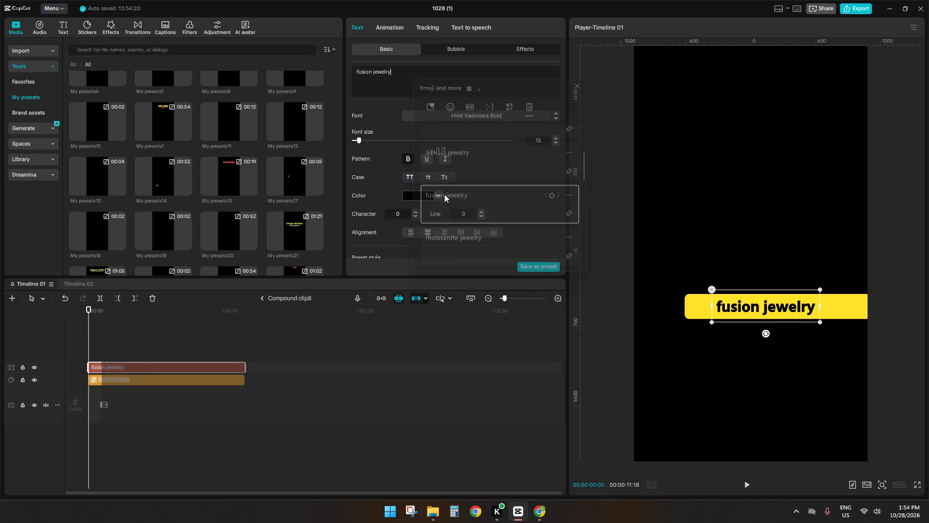
click(410, 176)
drag(749, 306, 734, 306)
click(262, 302)
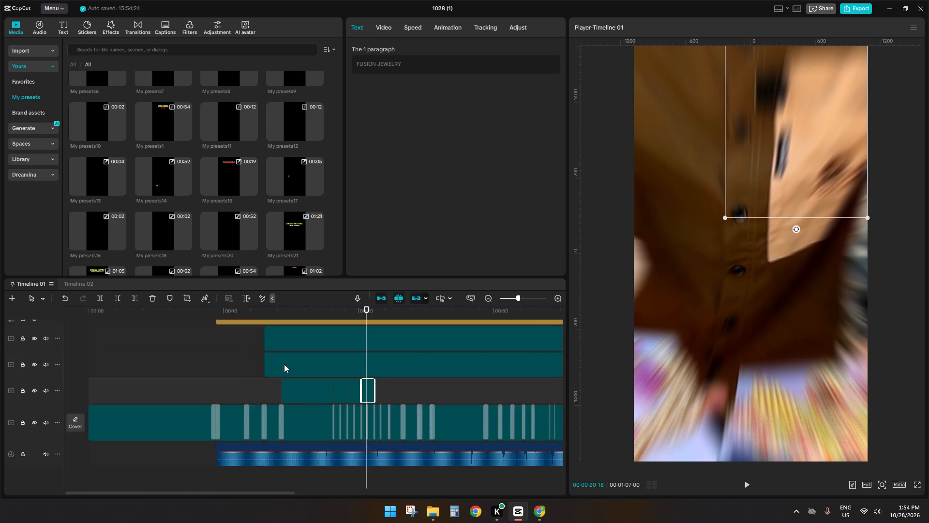
Shift the FUSION JEWELRY banner slightly further toward the video's right edge.
key(space)
key(space)
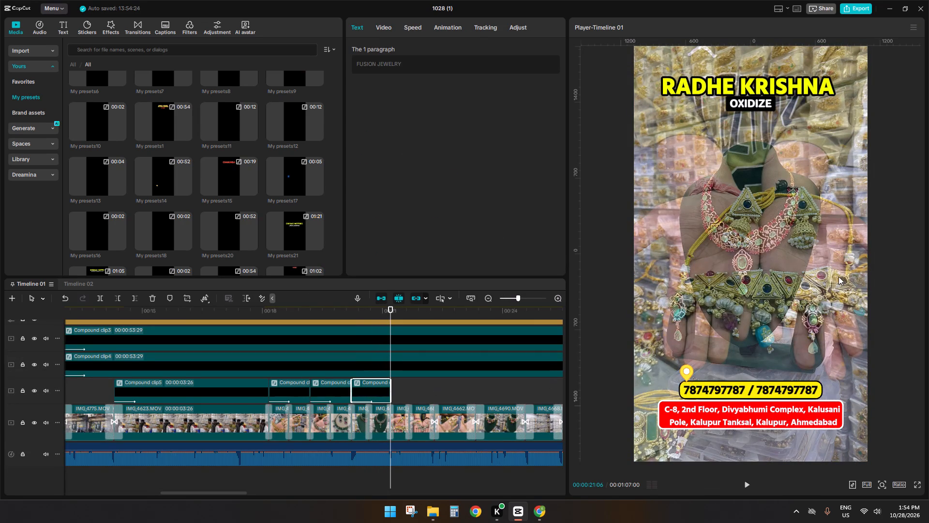
key(Left)
key(Left)
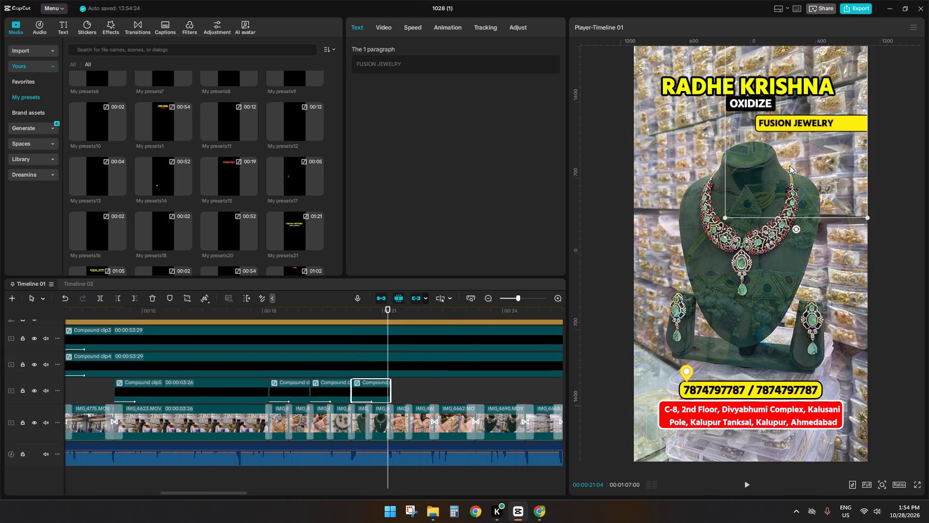
drag(790, 163, 806, 165)
Set the playhead to 00:00:21:06 and paste a copy of the FUSION JEWELRY clip directly after the original.
key(space)
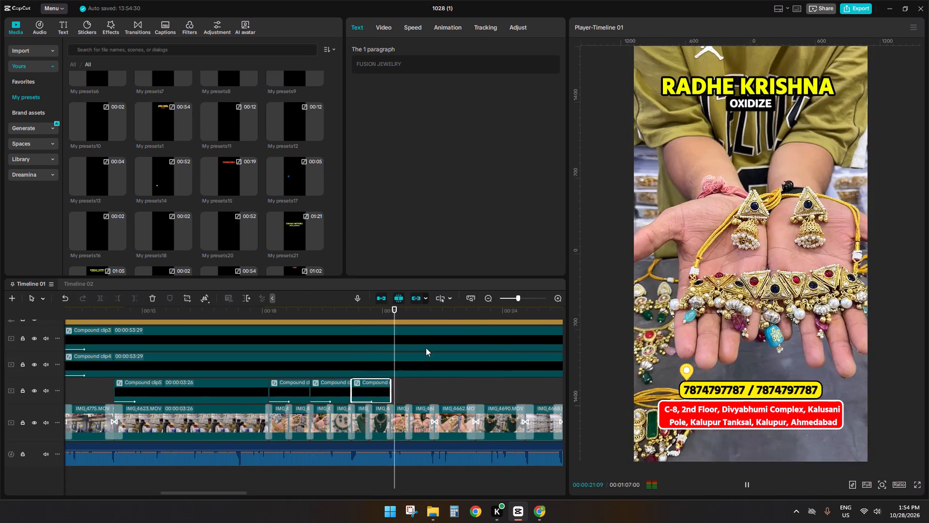
click(391, 309)
key(ctrl+c)
key(ctrl+v)
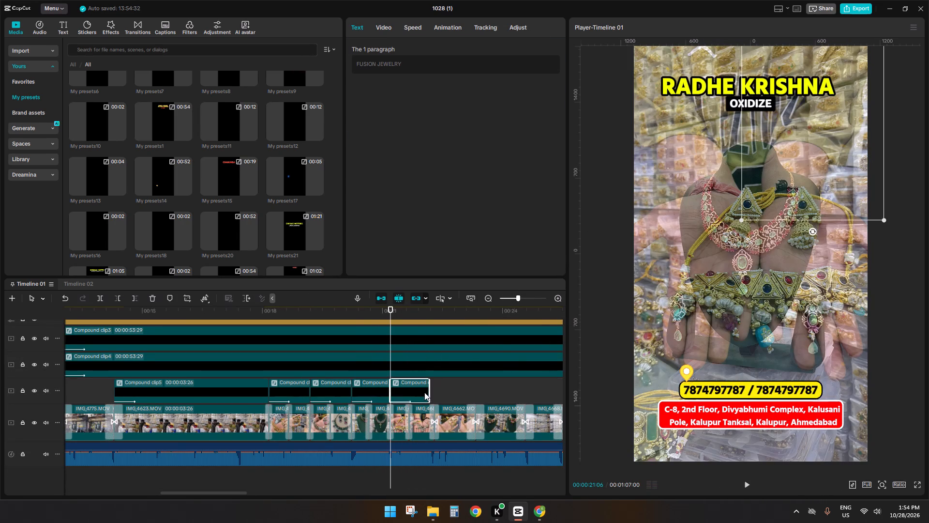
key(space)
key(space)
click(431, 387)
Replace the new copy's text with કશ્મીરી JEWELRY in uppercase and align it to the start of the yellow shape.
double_click(426, 387)
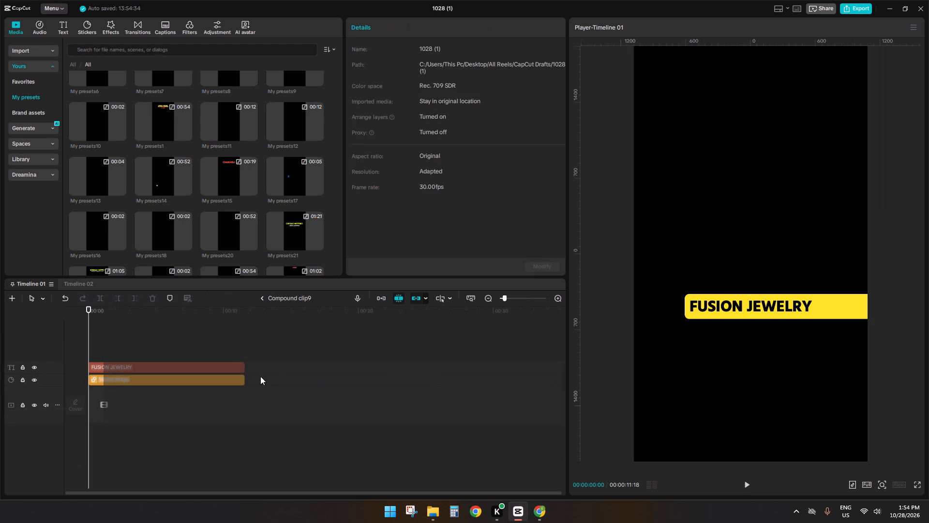
click(218, 368)
drag(428, 71, 245, 42)
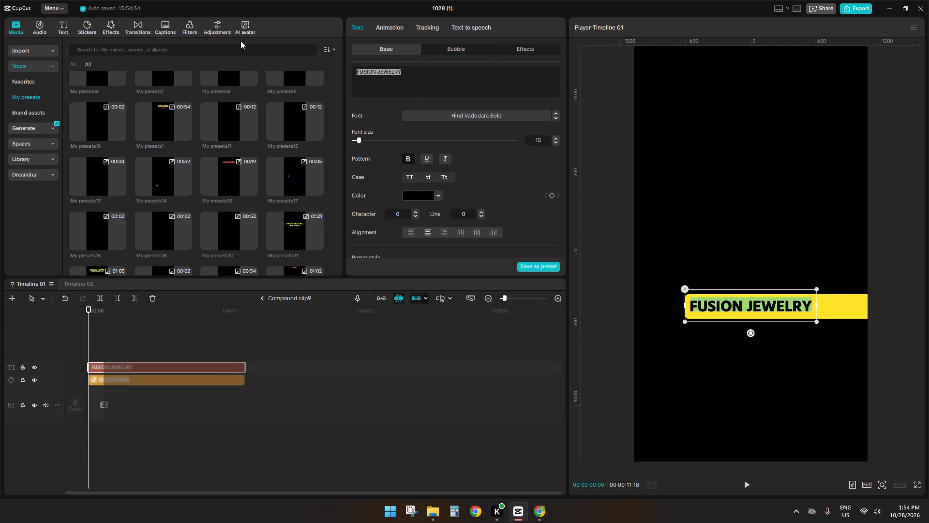
key(super+v)
scroll(462, 202, down, 1)
click(450, 219)
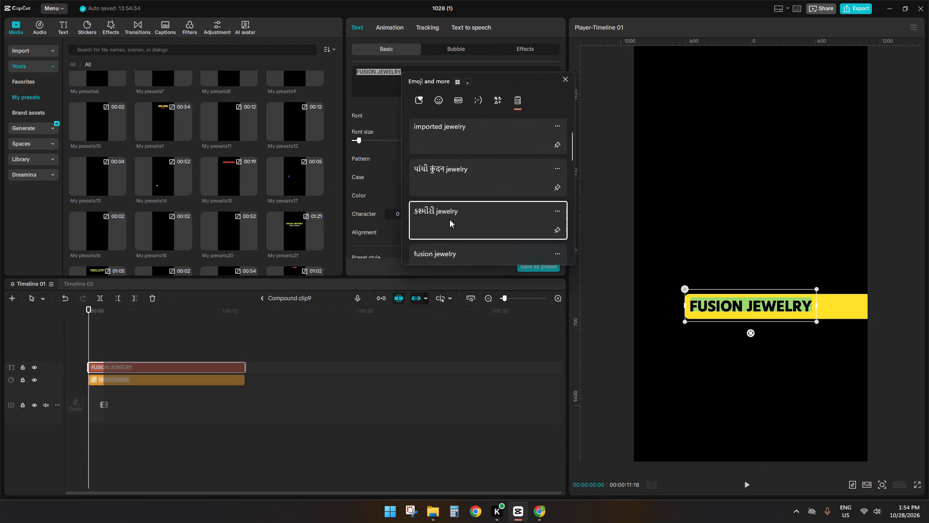
key(ctrl+v)
click(411, 179)
drag(753, 304, 746, 303)
click(258, 292)
click(260, 301)
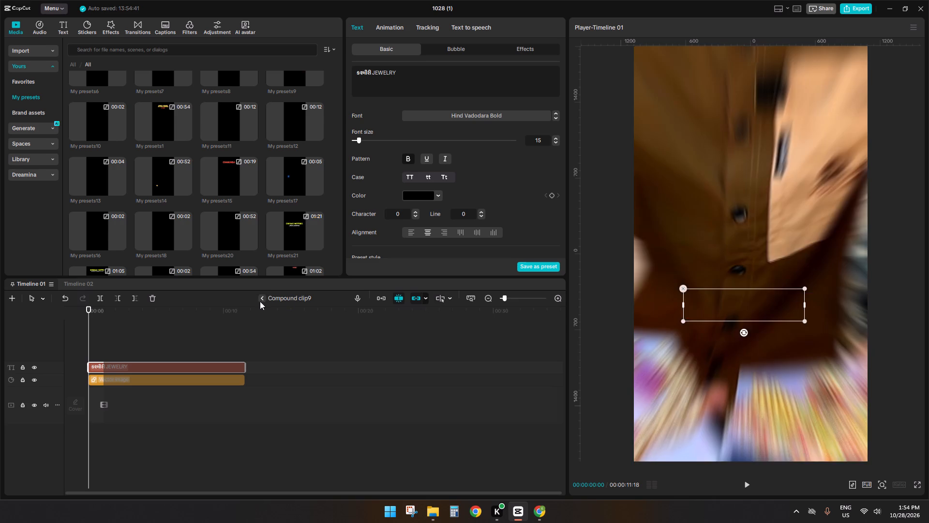
Play the કશ્મીરી JEWELRY section and trim its banner clip's end to 00:00:22:09.
key(space)
key(space)
key(space)
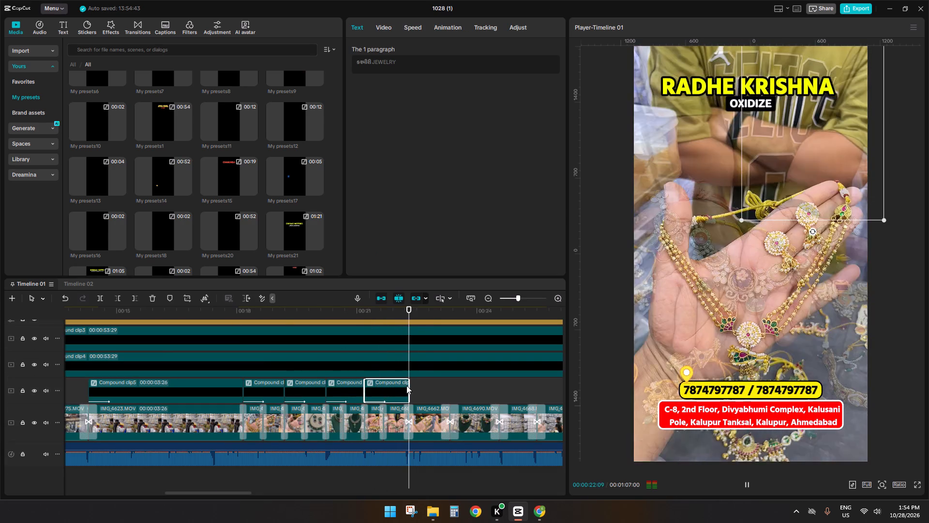
click(413, 385)
drag(413, 385, 407, 388)
Paste a copy of the કશ્મીરી JEWELRY clip directly after it and trim the copy's end to the next video cut.
click(395, 387)
key(ctrl+c)
key(ctrl+v)
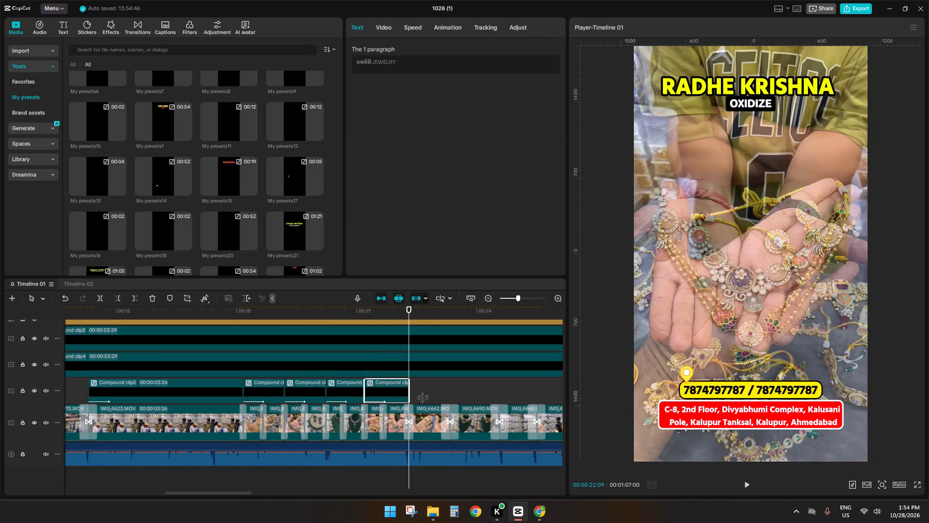
key(space)
click(455, 391)
key(space)
click(449, 391)
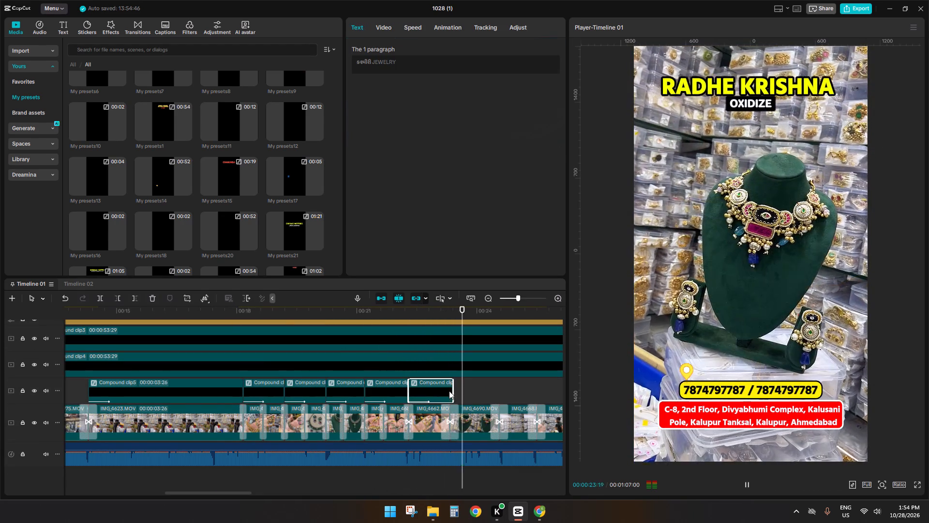
key(space)
click(453, 390)
Replace the new copy's text with પાંથી कुंदन JEWELRY in uppercase and fit it inside the yellow shape.
double_click(442, 389)
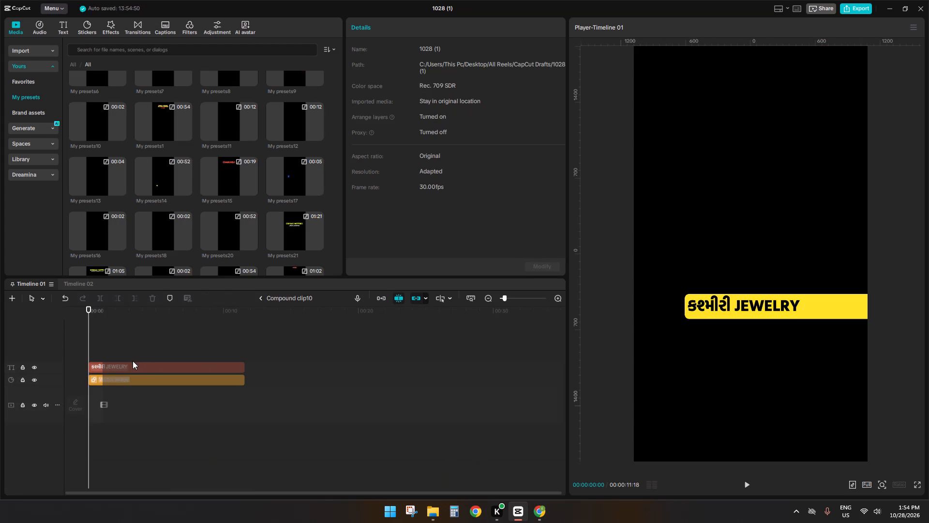
click(133, 361)
click(134, 367)
drag(405, 80, 71, 46)
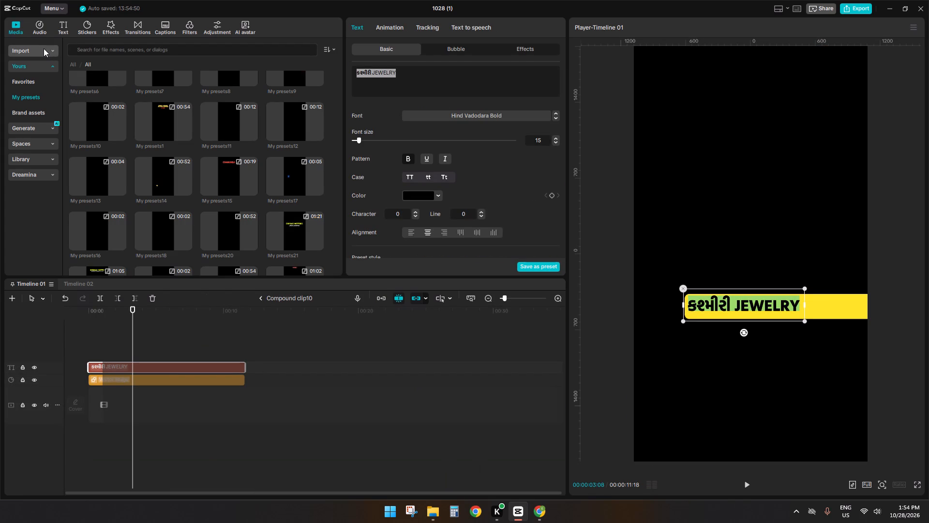
key(super+v)
click(449, 197)
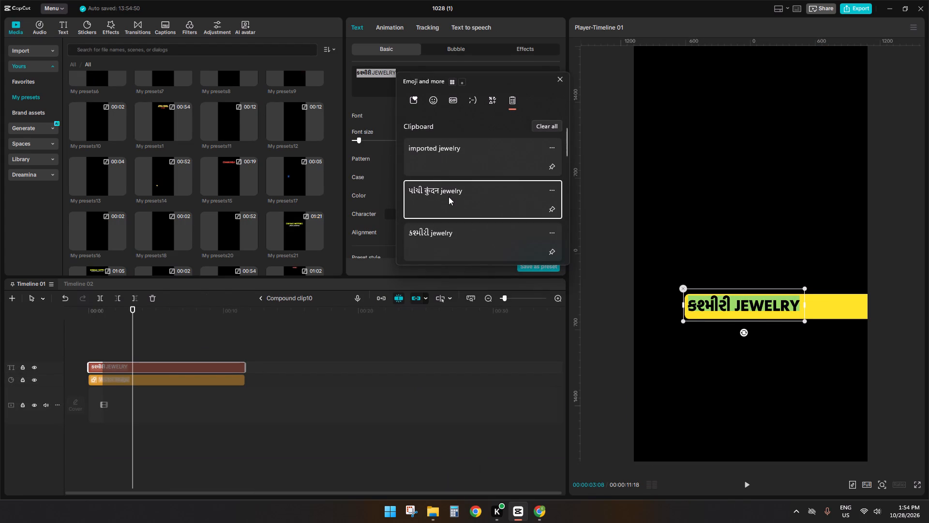
key(ctrl+v)
click(413, 181)
drag(703, 300, 711, 300)
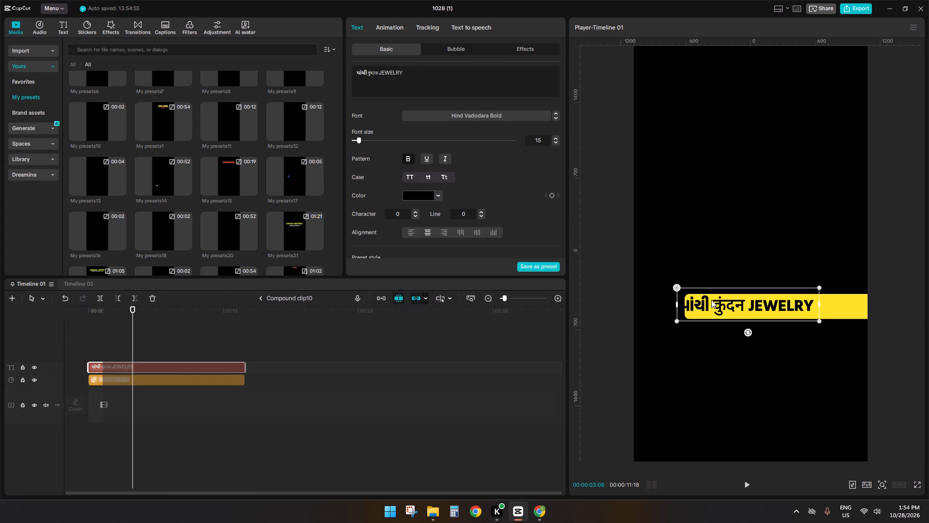
drag(711, 300, 715, 302)
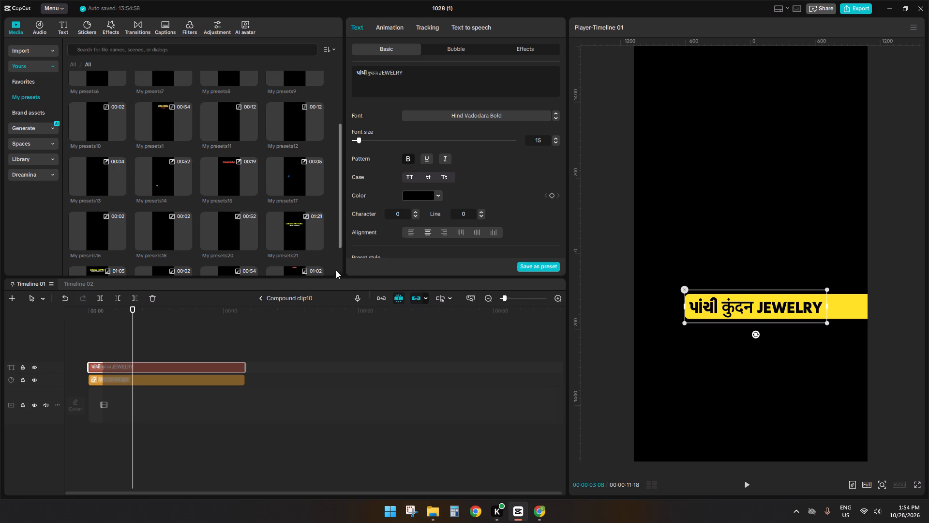
click(259, 300)
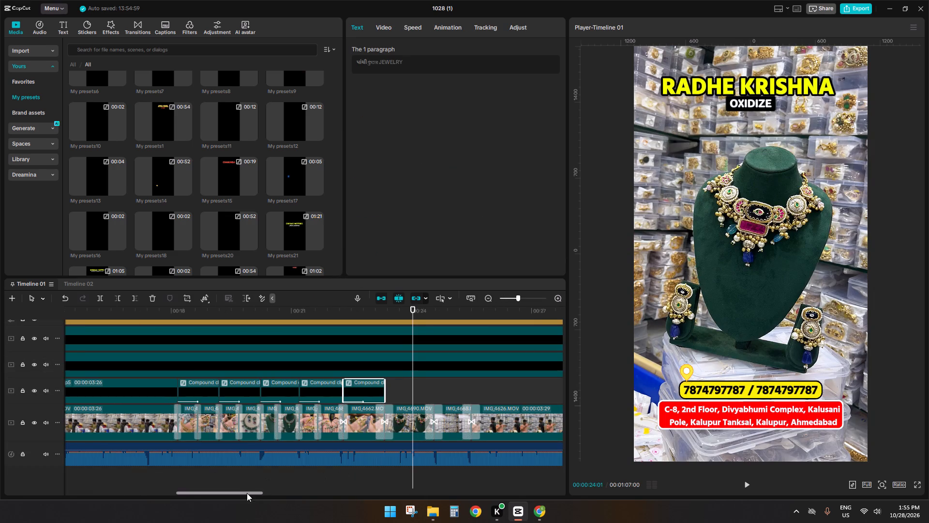
Paste a copy of the પાંથી कुंदन JEWELRY clip at 00:00:23:10 and extend its end to the next video cut.
drag(247, 493, 257, 493)
key(space)
click(328, 392)
drag(328, 392, 323, 393)
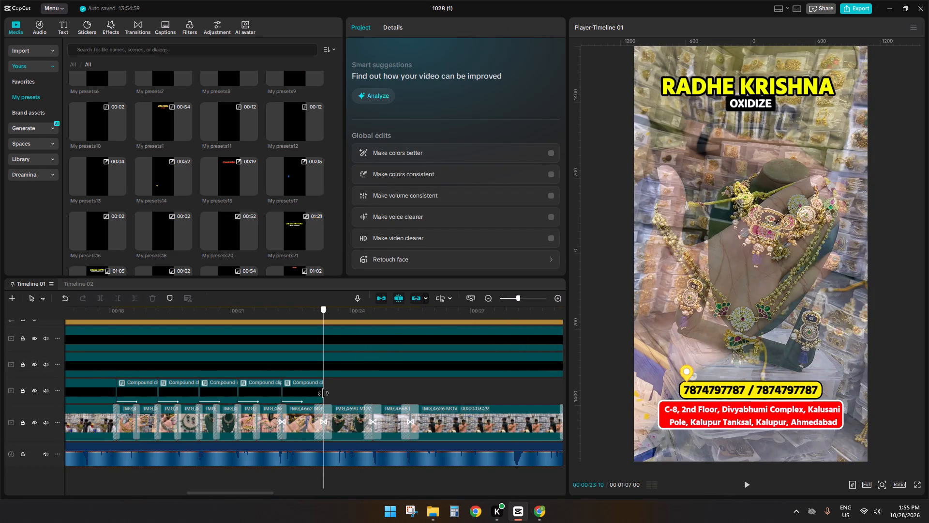
key(space)
double_click(329, 390)
click(310, 394)
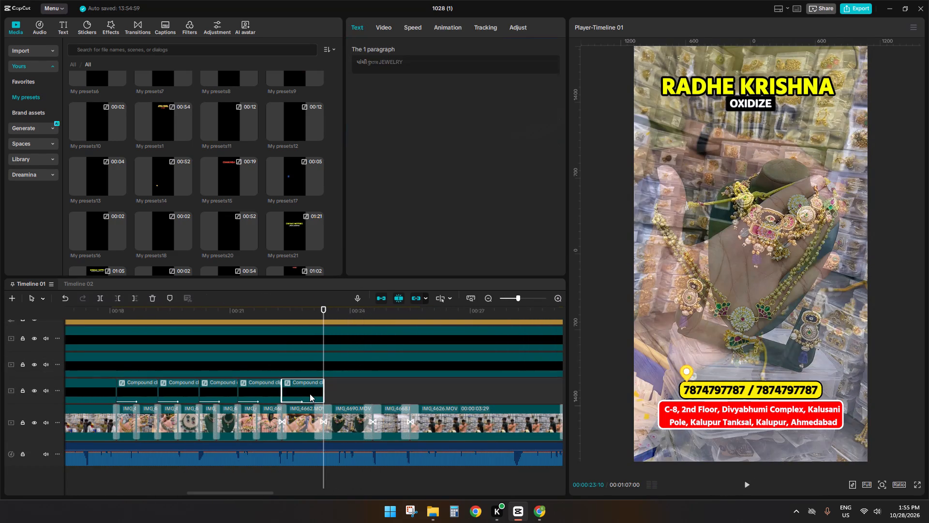
key(ctrl+c)
key(ctrl+v)
key(space)
drag(366, 387, 372, 389)
Replace the text of the banner copy starting at 00:00:23:10 with IMPORTED JEWELRY in uppercase and fit it inside the yellow shape.
double_click(343, 386)
click(146, 366)
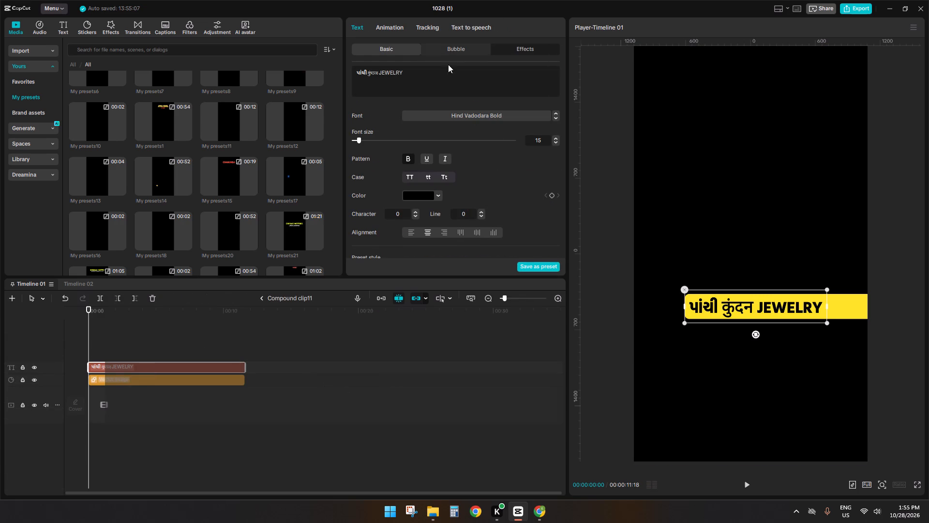
drag(430, 76, 126, 31)
key(super+v)
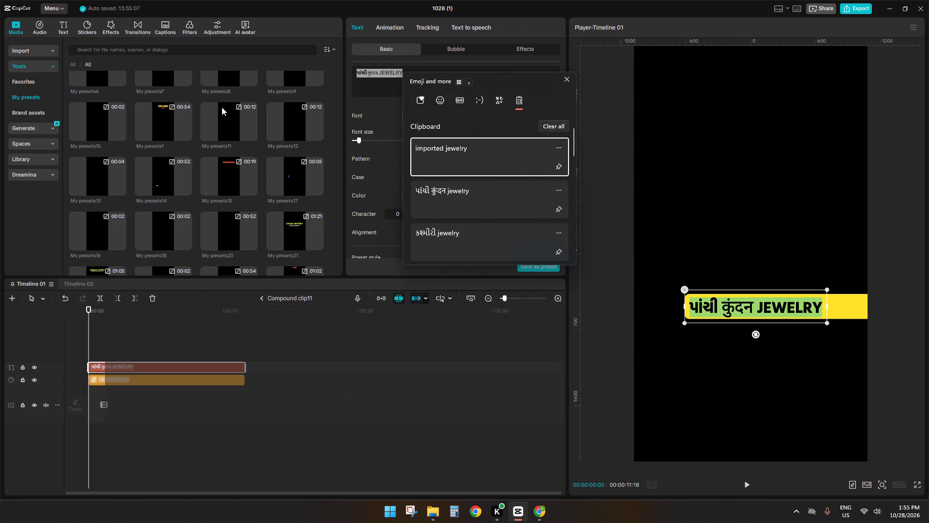
click(486, 157)
key(ctrl+v)
click(408, 177)
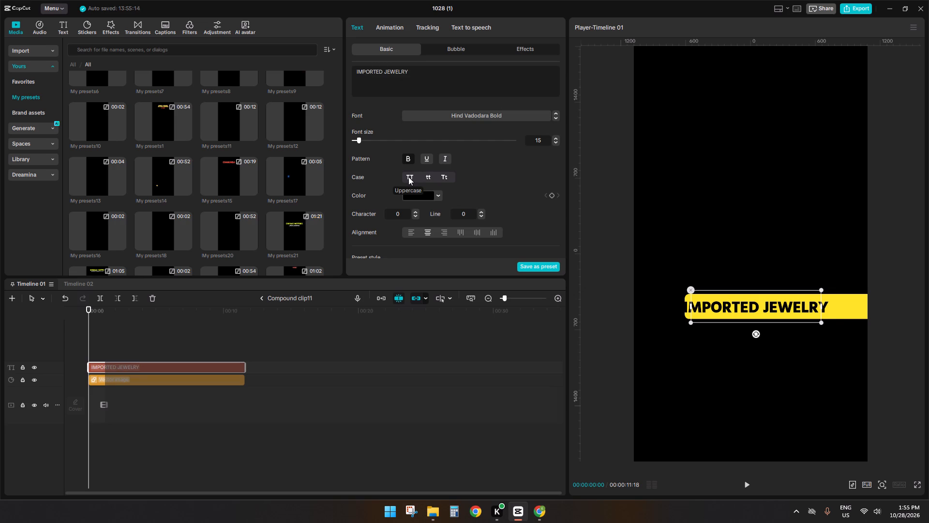
drag(735, 310, 740, 309)
click(268, 298)
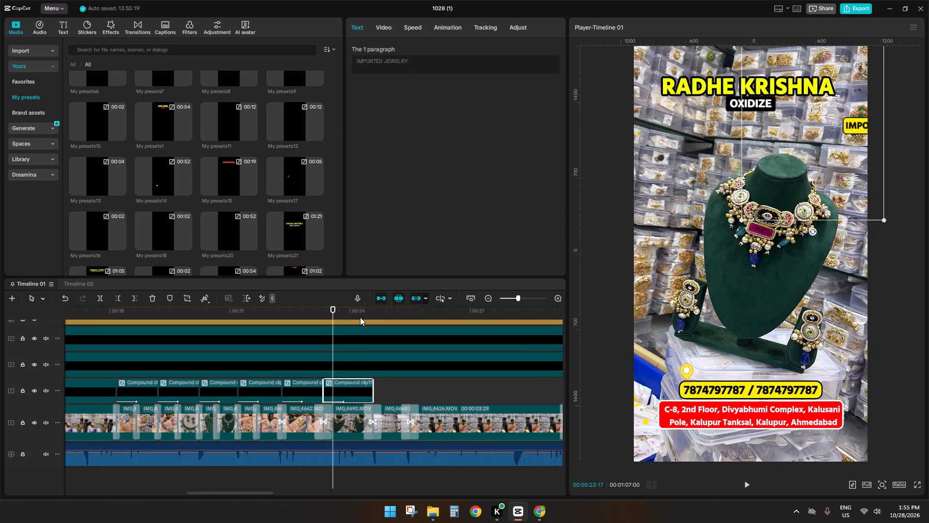
Play the IMPORTED JEWELRY banner and the start of the next section, and return the playhead to the banner's end at 00:00:24:17.
key(space)
key(space)
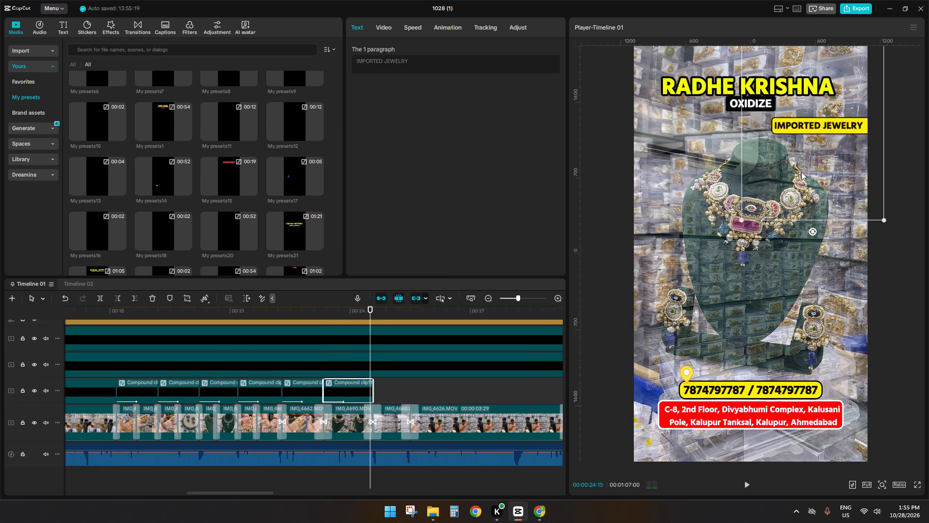
drag(834, 141, 824, 138)
key(space)
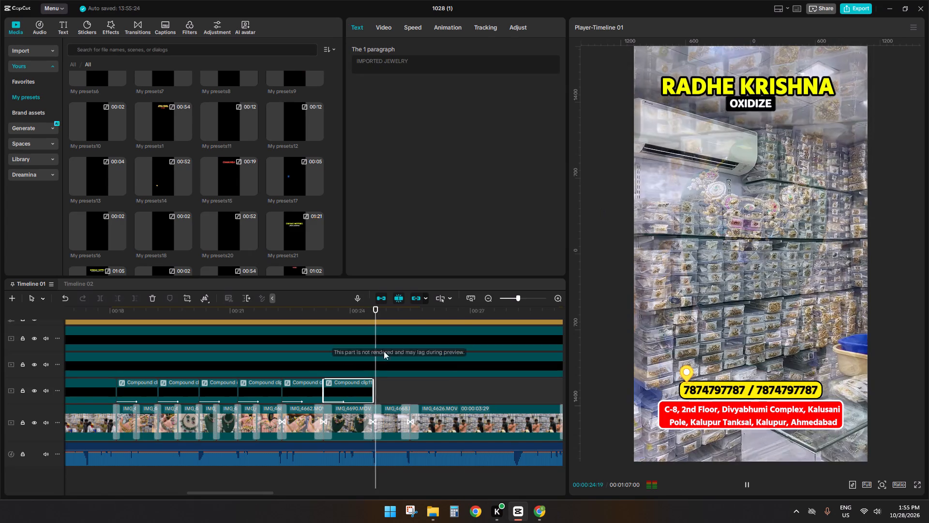
click(375, 313)
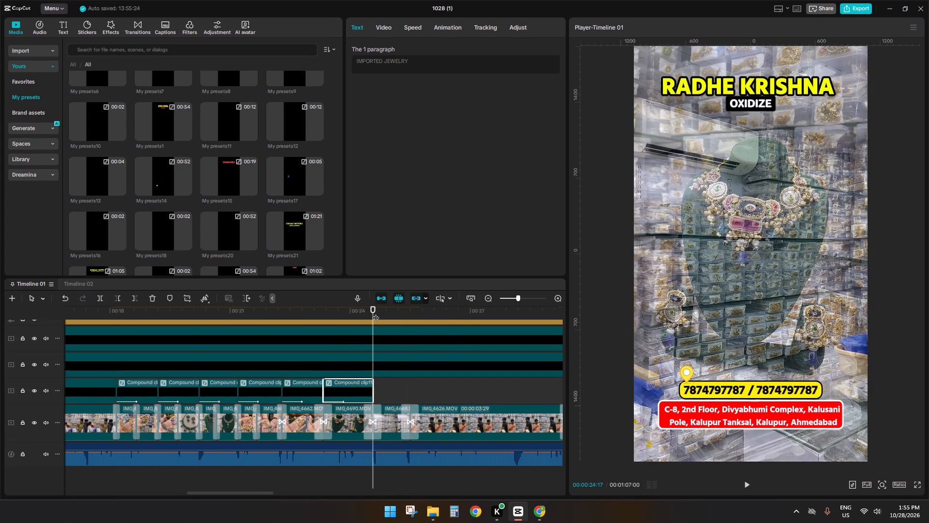
click(386, 385)
drag(386, 385, 386, 386)
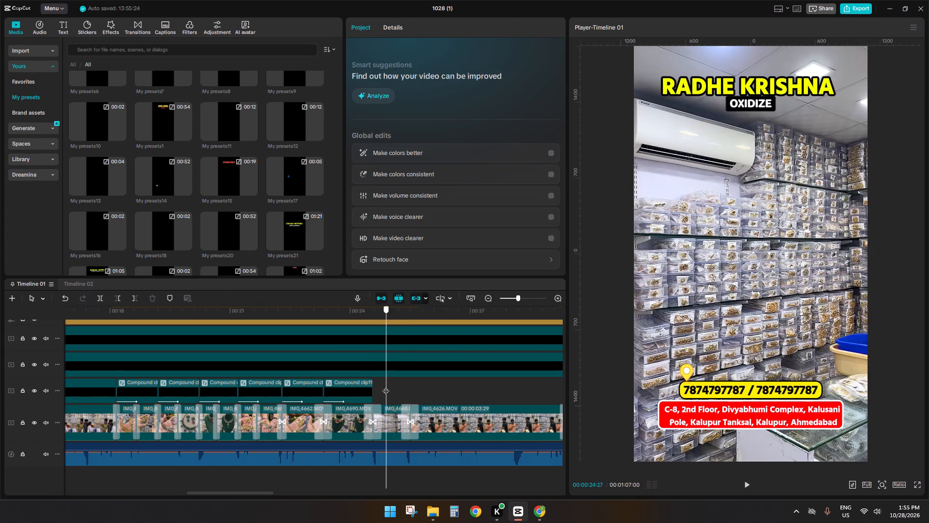
drag(386, 386, 374, 390)
key(space)
click(380, 387)
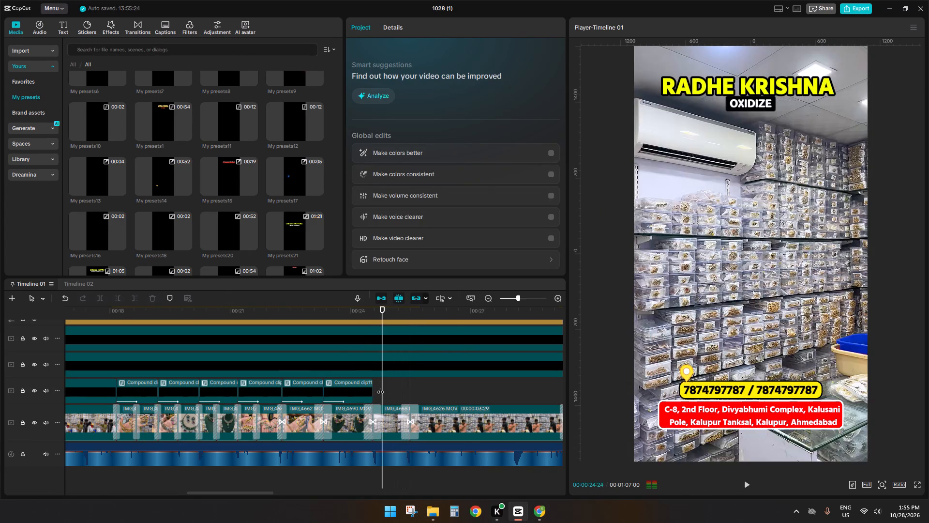
drag(380, 387, 373, 390)
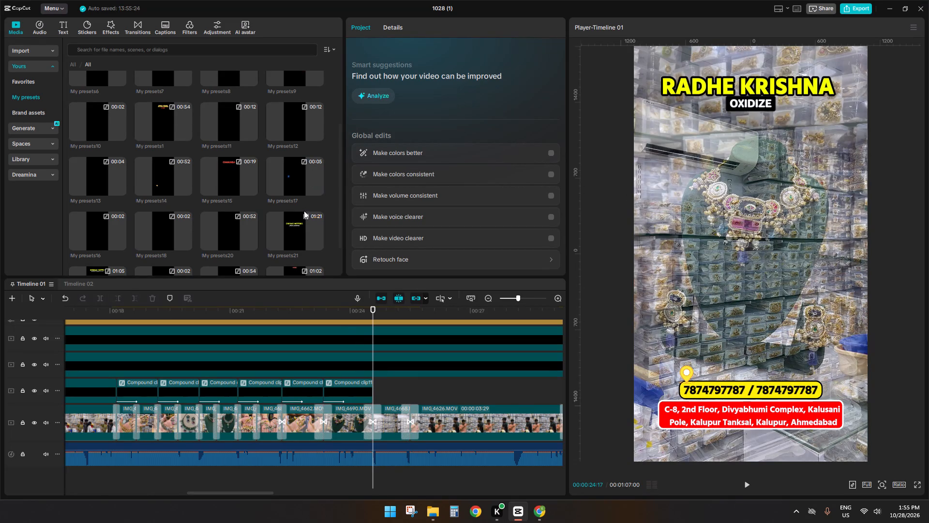
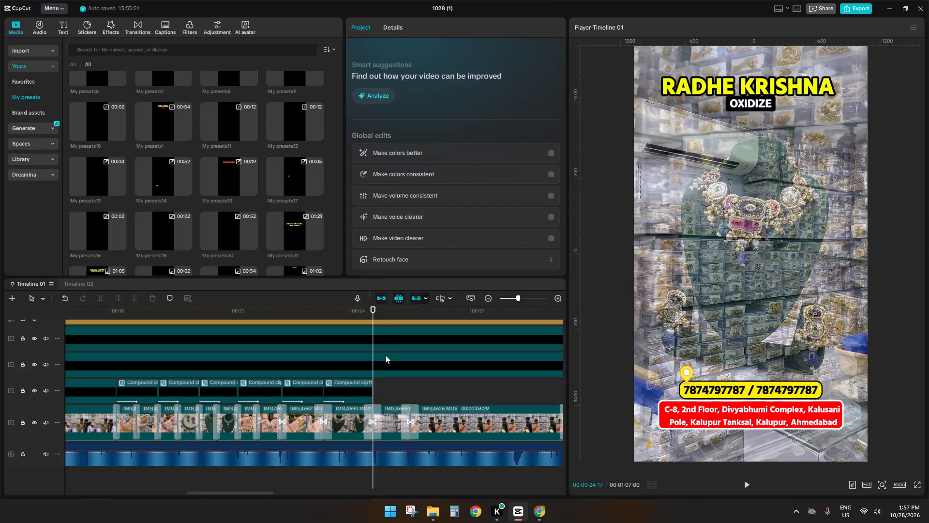
Move the RADHE KRISHNA / OXIDIZE title overlay slightly higher in the video frame.
click(386, 357)
click(374, 325)
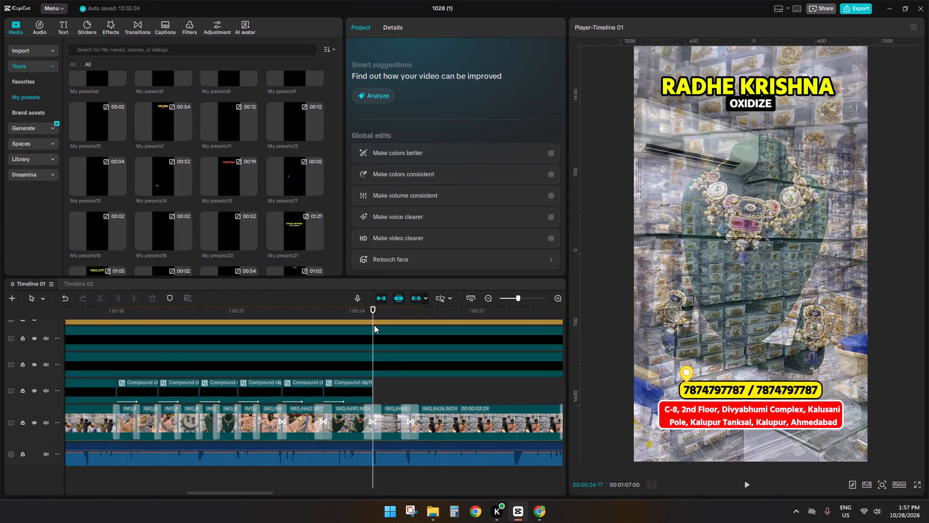
click(374, 325)
click(373, 330)
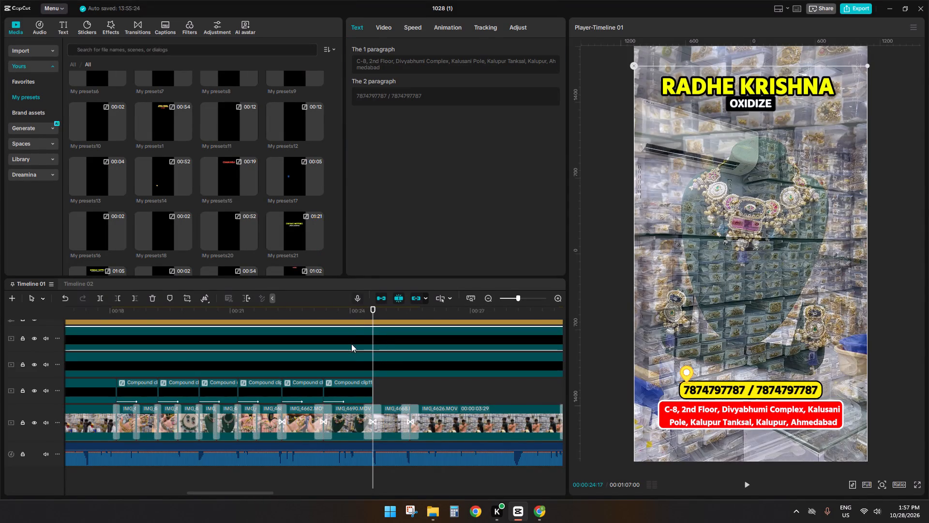
click(358, 362)
drag(811, 149, 811, 137)
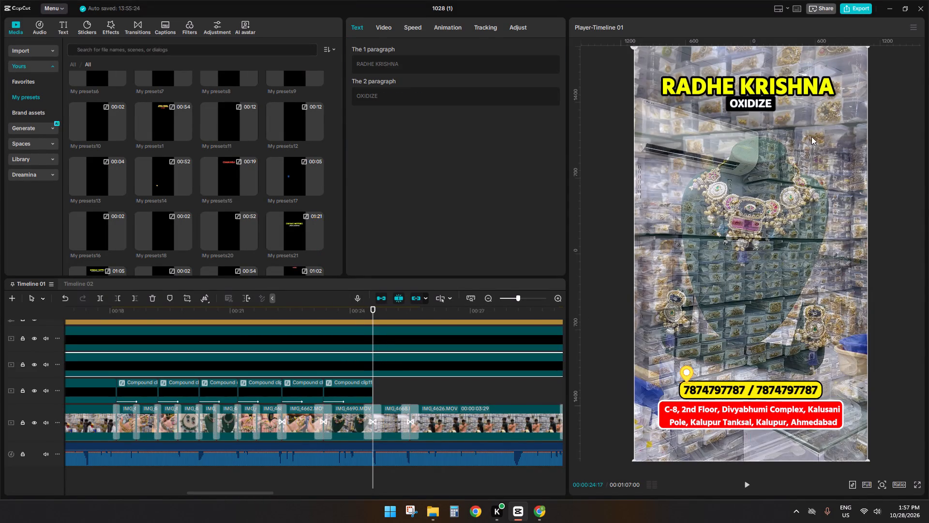
drag(811, 137, 809, 136)
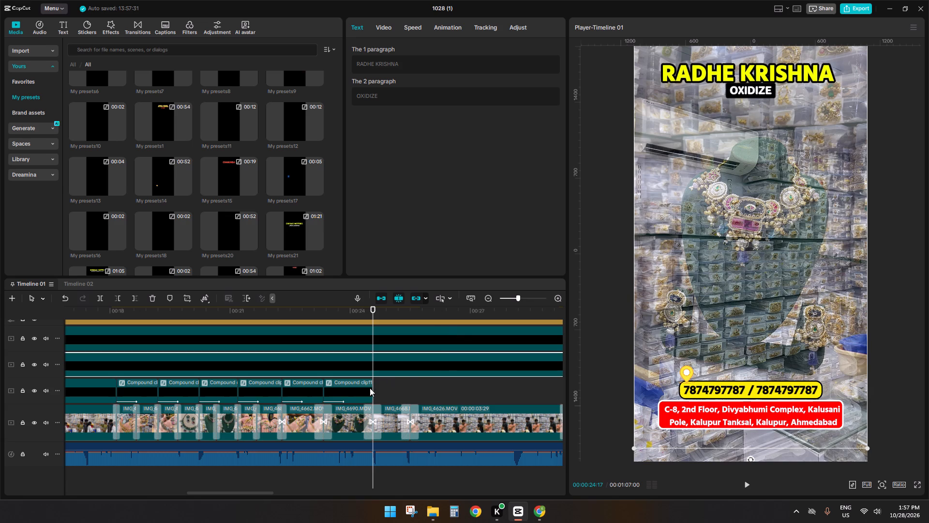
Play the video from the end of the IMPORTED JEWELRY banner to find where the next jewelry list begins.
click(378, 388)
drag(378, 388, 373, 391)
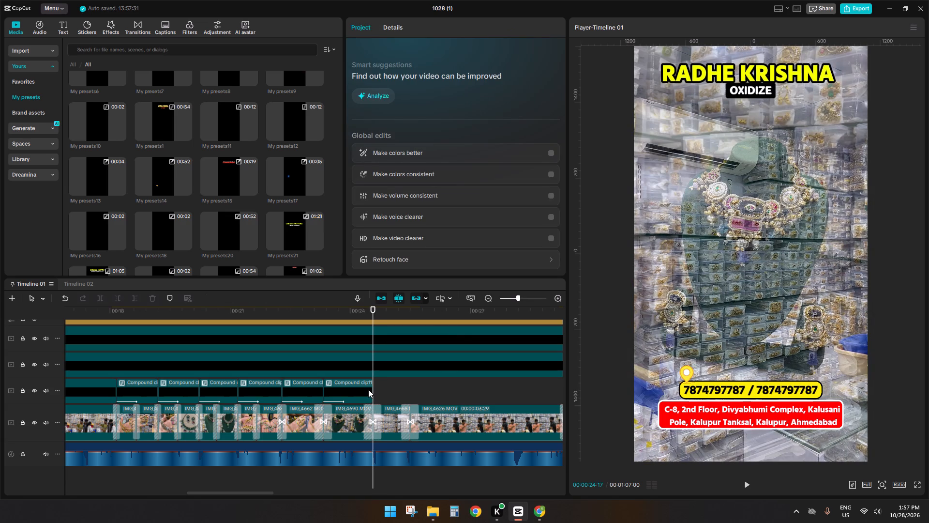
key(space)
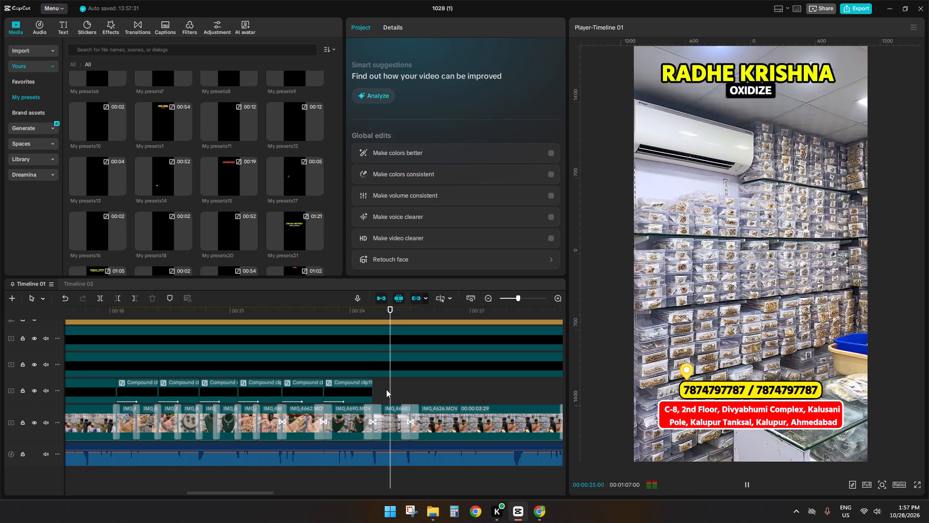
key(space)
click(378, 382)
drag(378, 382, 371, 382)
key(space)
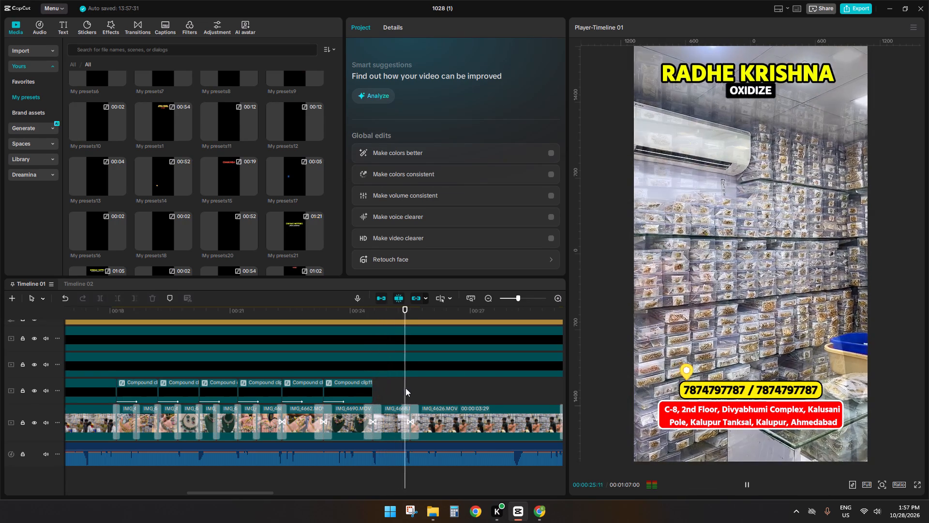
ctrl+scroll(405, 388, down, 8)
drag(273, 492, 332, 492)
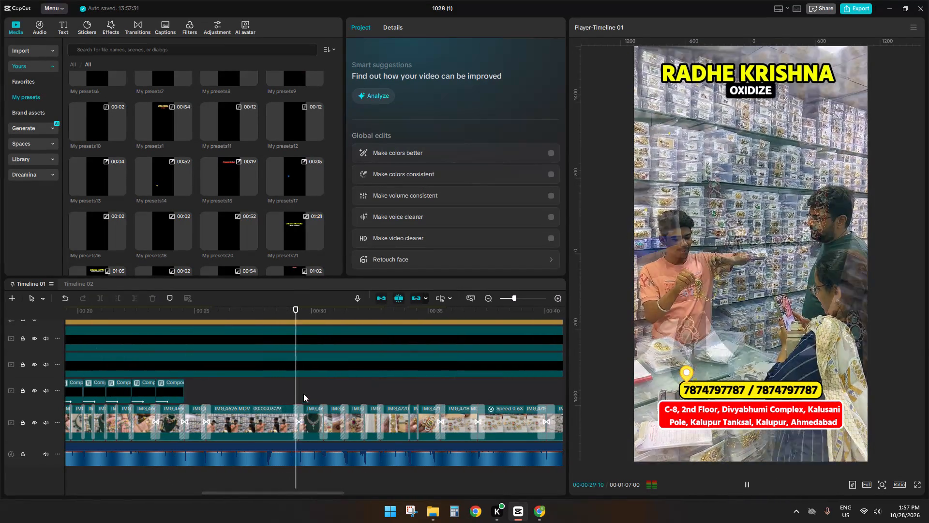
Paste a copy of the IMPORTED JEWELRY banner clip at 00:00:29:14 and shorten its end to the next video cut.
click(300, 390)
click(170, 386)
key(ctrl+c)
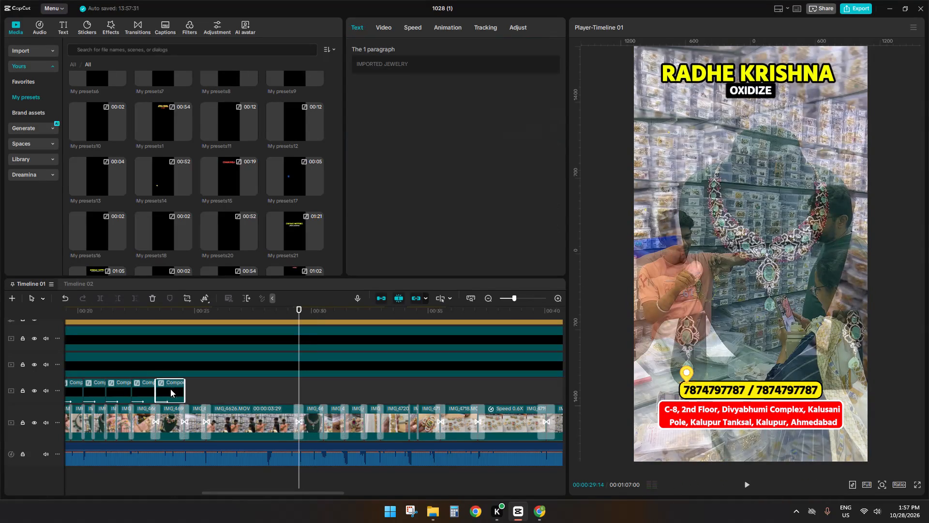
key(ctrl+v)
drag(329, 385, 323, 388)
Switch to the ElevenLabs transcript in Chrome and copy premium necklace, bangles, earrings and पायल as separate clipboard entries.
click(537, 512)
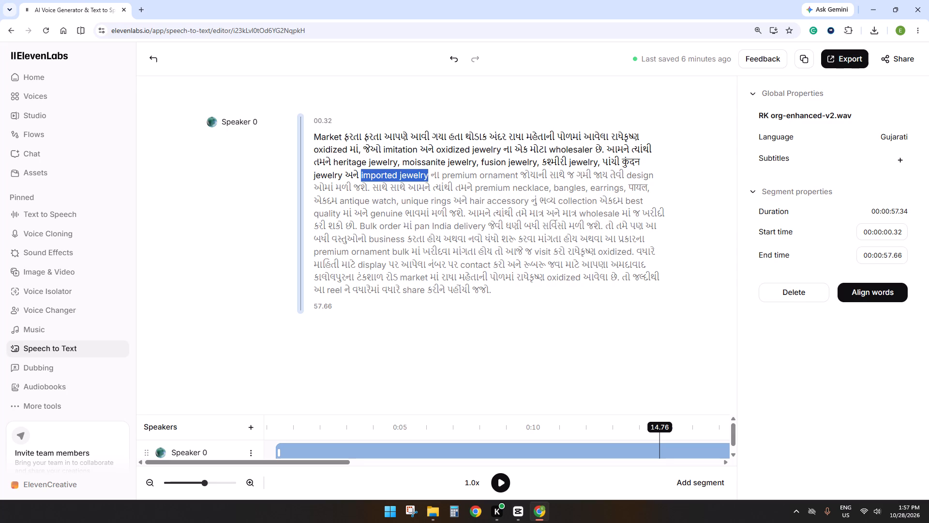
drag(476, 189, 548, 187)
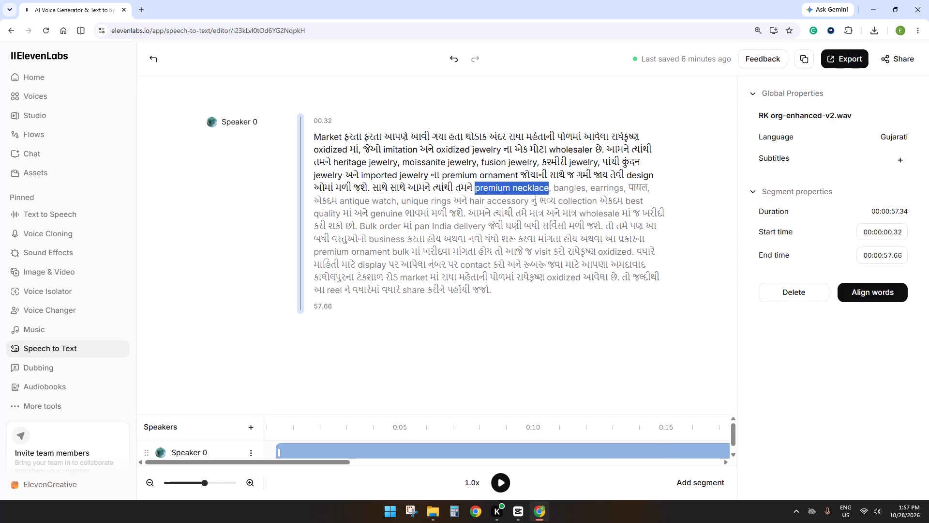
drag(548, 187, 548, 187)
key(ctrl+c)
drag(553, 188, 582, 185)
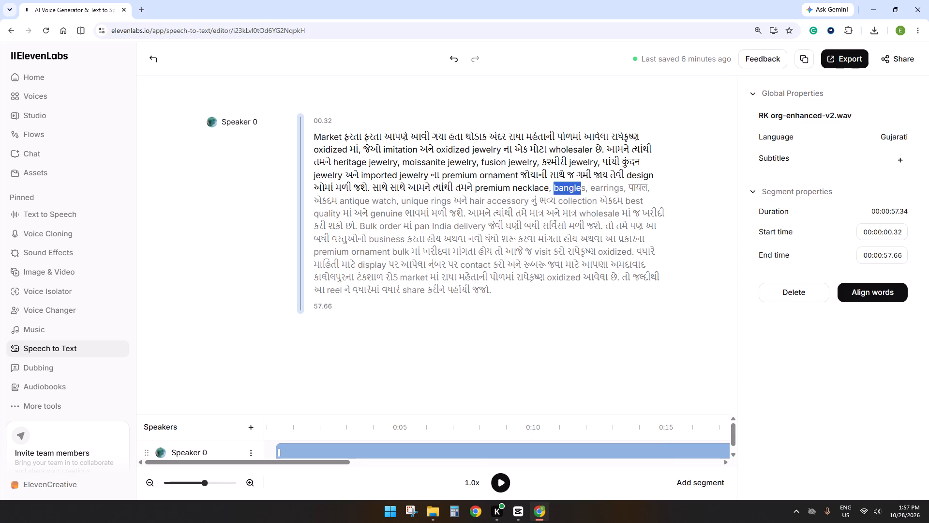
drag(582, 185, 584, 185)
key(ctrl+c)
drag(592, 186, 614, 187)
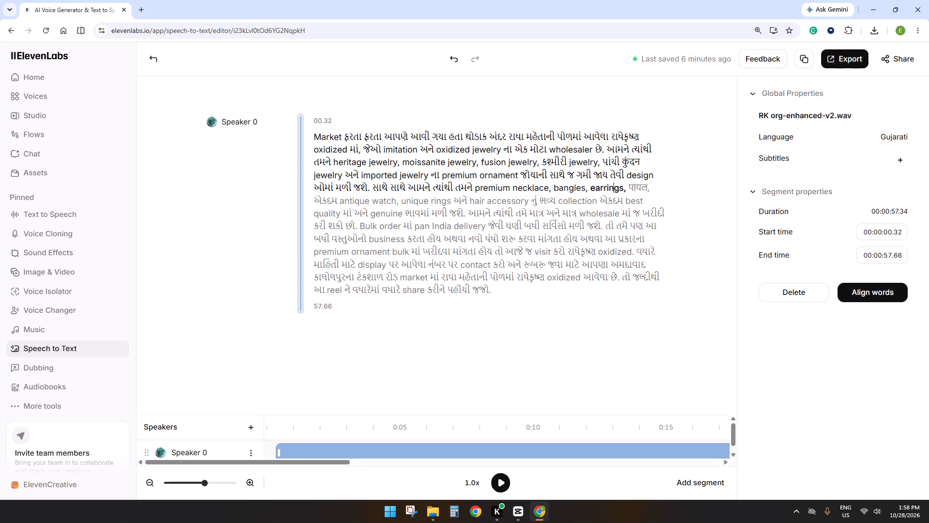
drag(614, 187, 615, 187)
drag(591, 187, 623, 189)
key(ctrl+c)
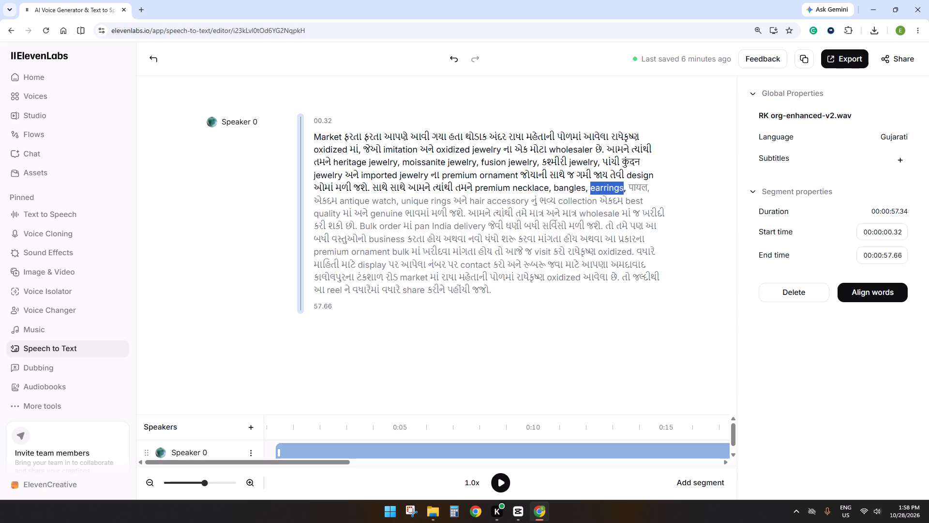
drag(630, 186, 645, 187)
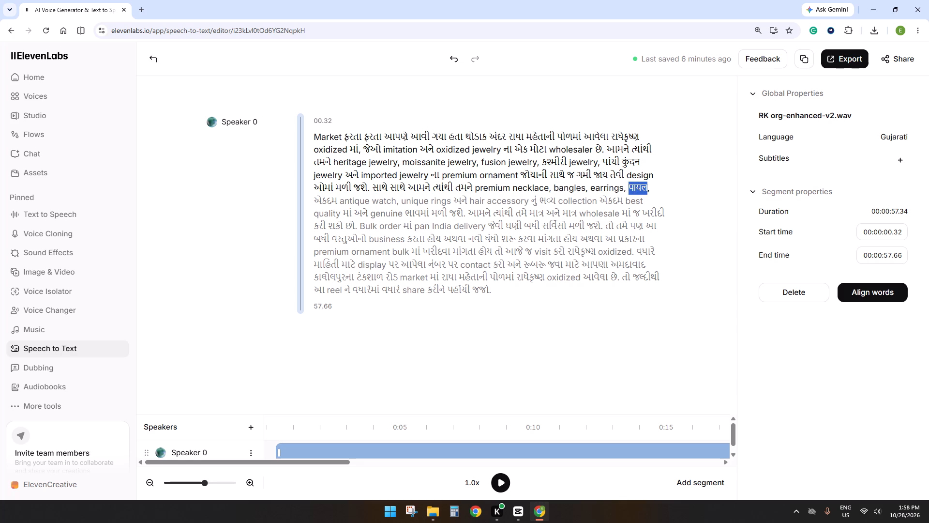
key(ctrl+c)
Copy antique watch, unique rings and hair accessory from the transcript as separate clipboard entries, and return to CapCut.
drag(342, 202, 406, 203)
drag(339, 200, 393, 201)
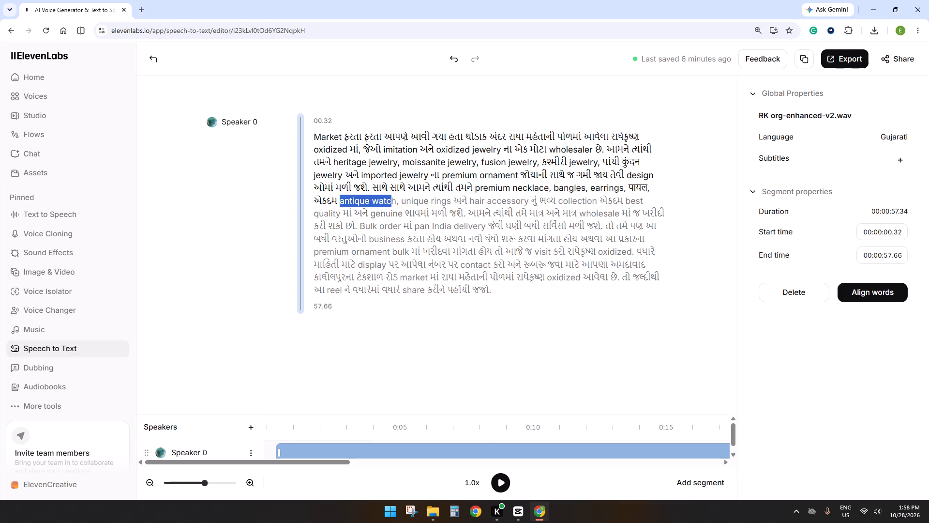
drag(393, 201, 395, 201)
key(ctrl+c)
drag(402, 200, 445, 201)
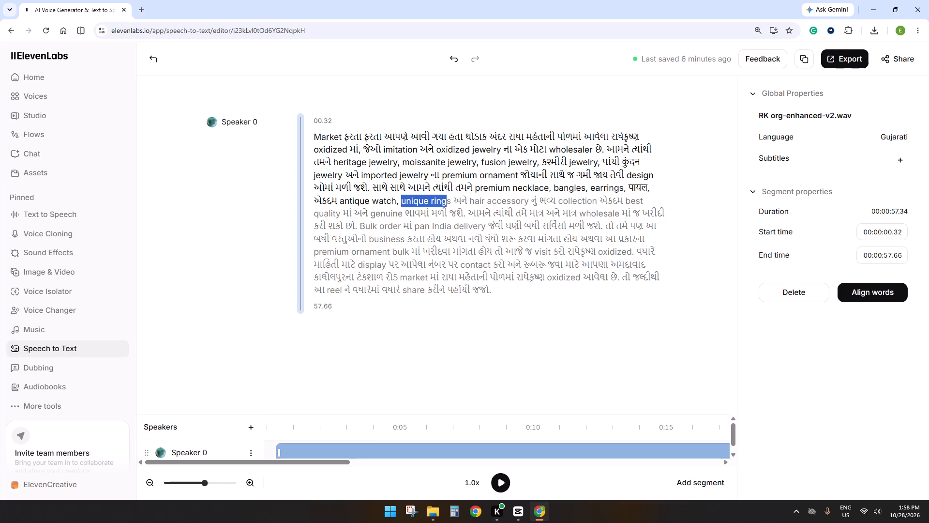
drag(445, 201, 450, 201)
key(ctrl+c)
drag(470, 201, 531, 201)
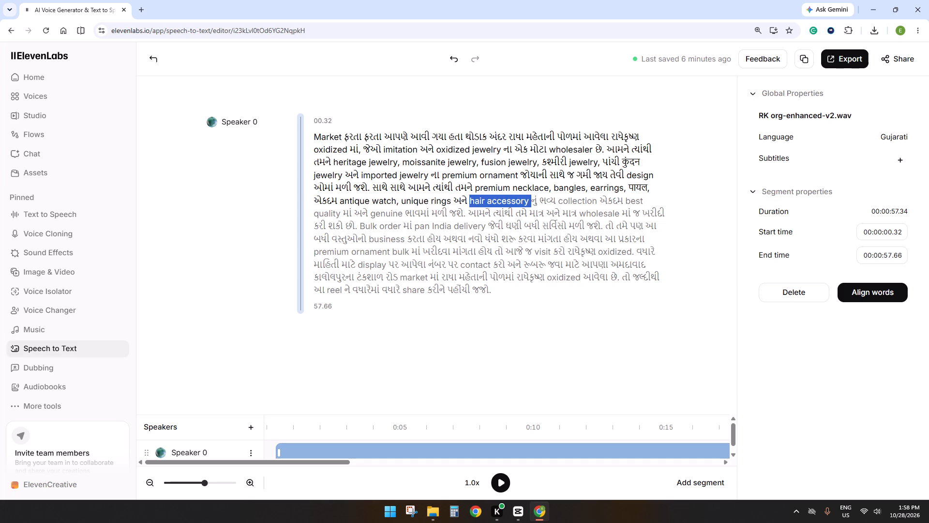
drag(531, 201, 532, 201)
key(ctrl+c)
click(519, 512)
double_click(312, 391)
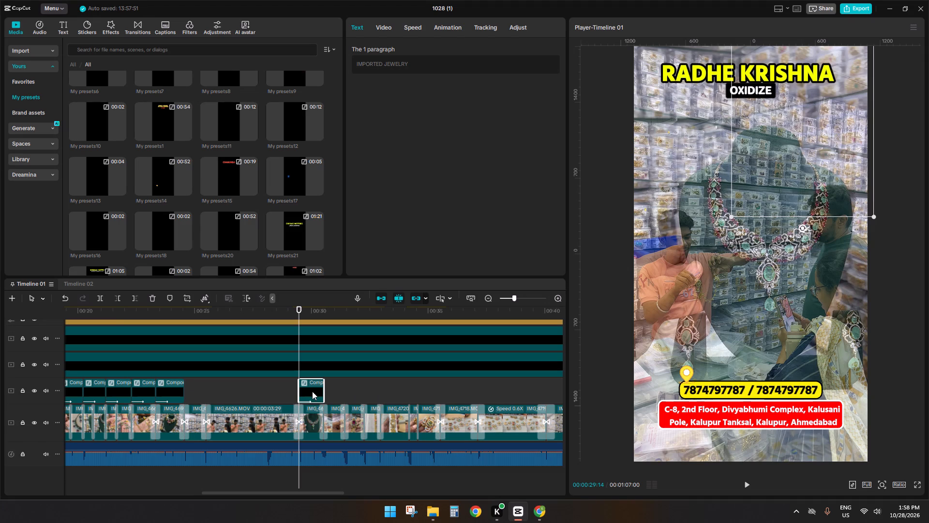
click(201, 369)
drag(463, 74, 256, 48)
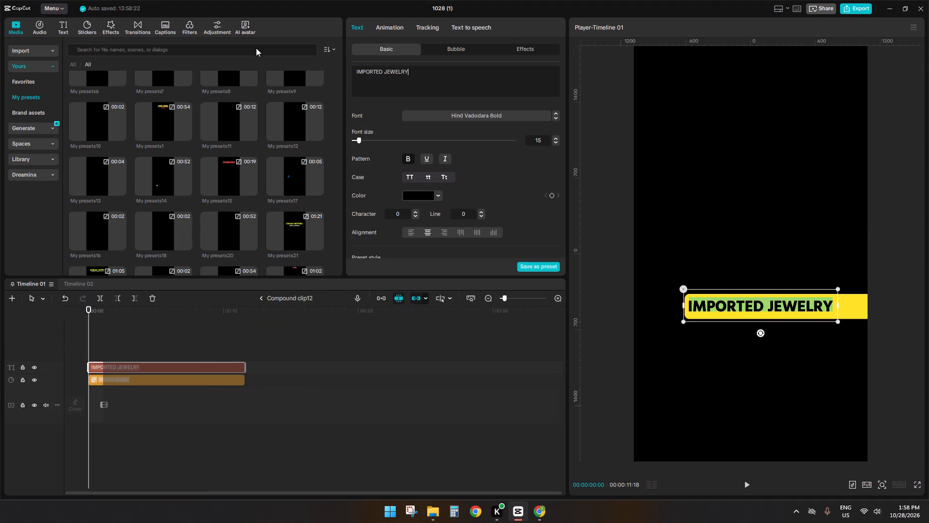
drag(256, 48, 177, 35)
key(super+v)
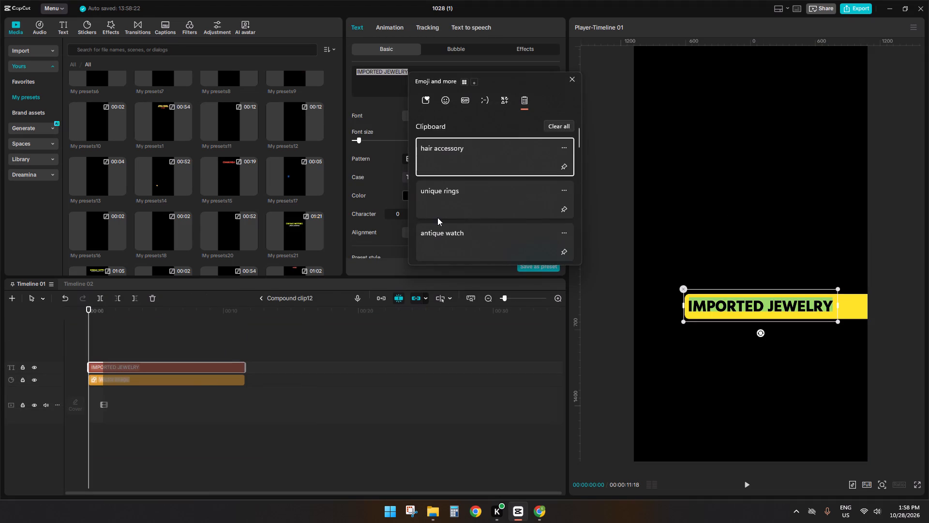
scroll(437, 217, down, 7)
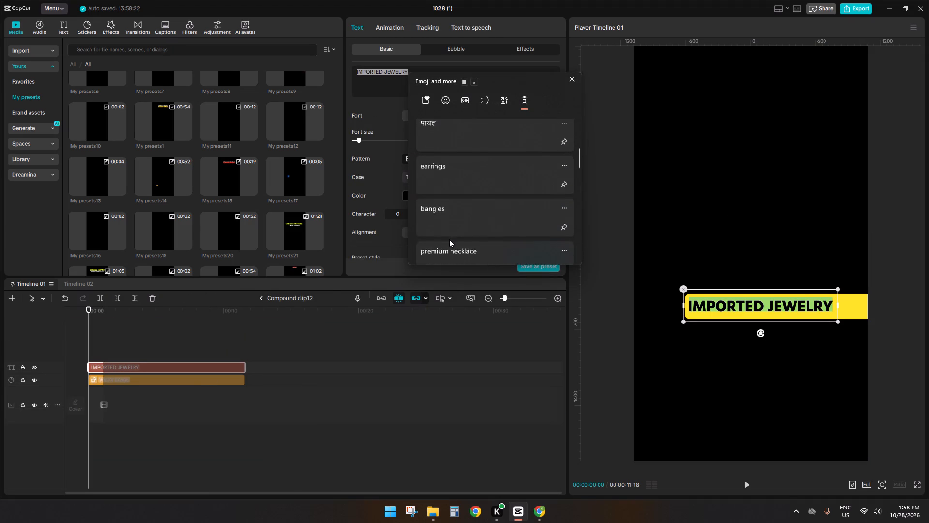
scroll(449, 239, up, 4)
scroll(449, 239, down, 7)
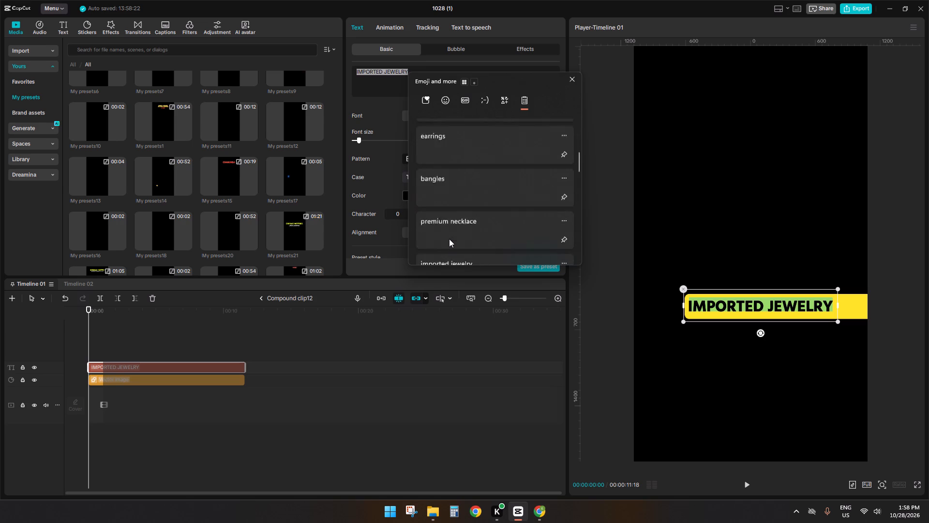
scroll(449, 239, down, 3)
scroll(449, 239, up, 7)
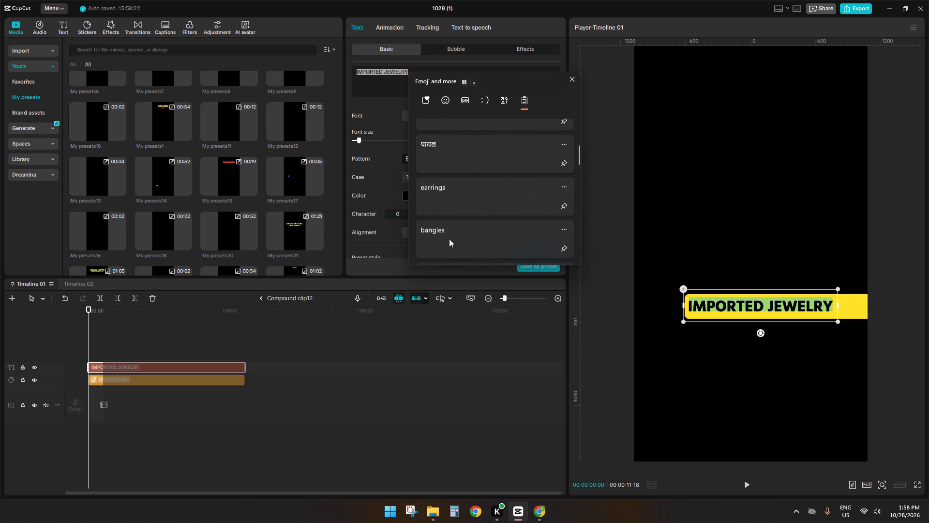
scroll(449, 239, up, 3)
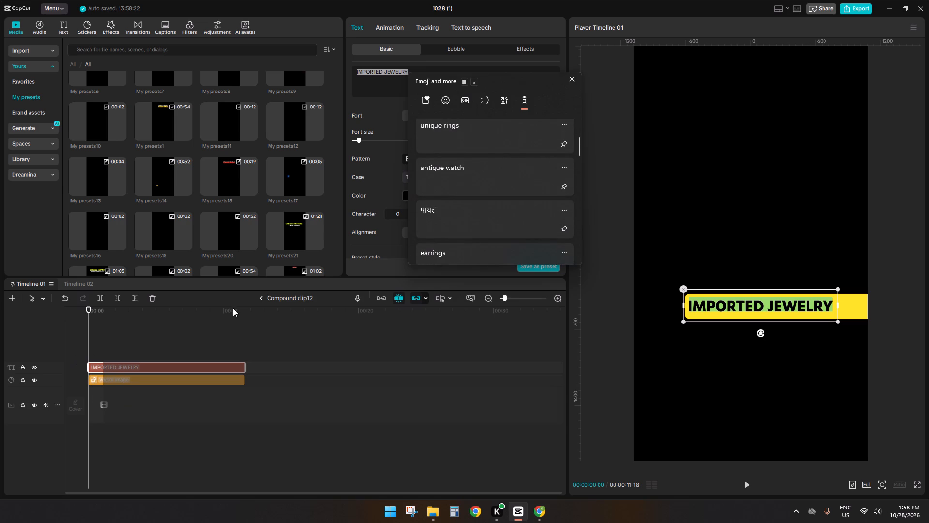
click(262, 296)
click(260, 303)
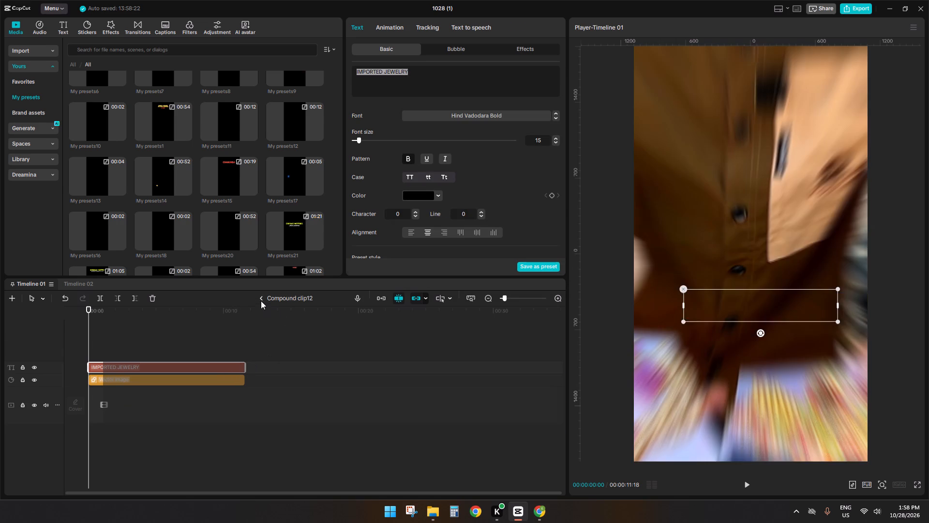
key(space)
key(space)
Replace the text of the banner copy starting at 00:00:29:14 with PREMIUM NECKLACE in uppercase, using the copied transcript phrase.
double_click(309, 387)
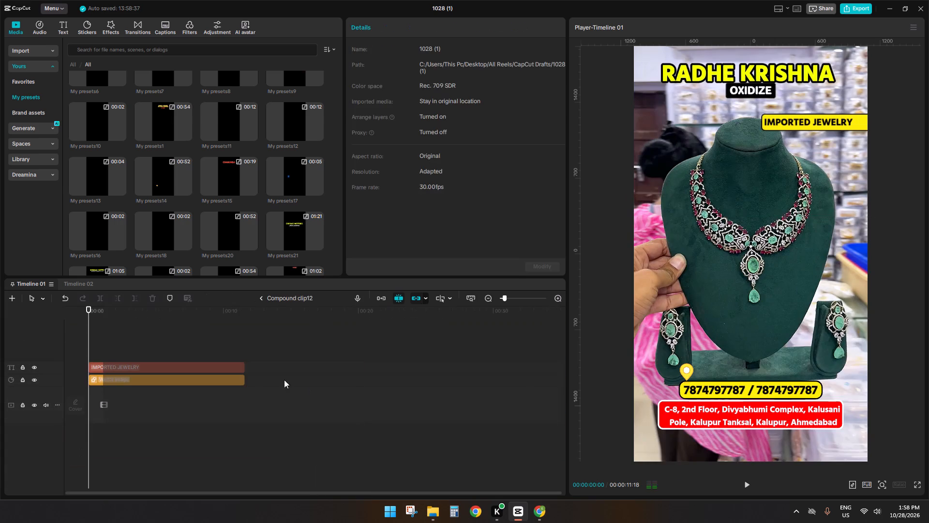
click(198, 367)
drag(435, 86, 82, 41)
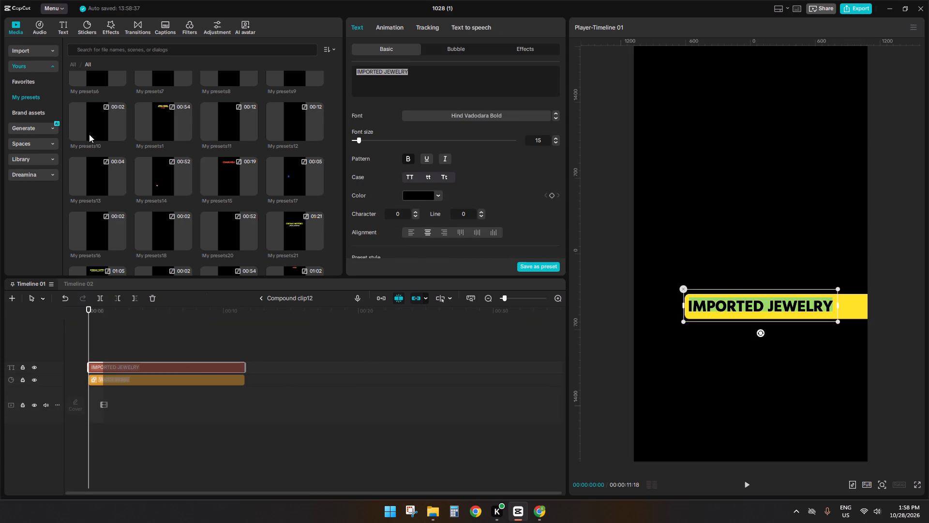
key(super+v)
scroll(490, 212, down, 8)
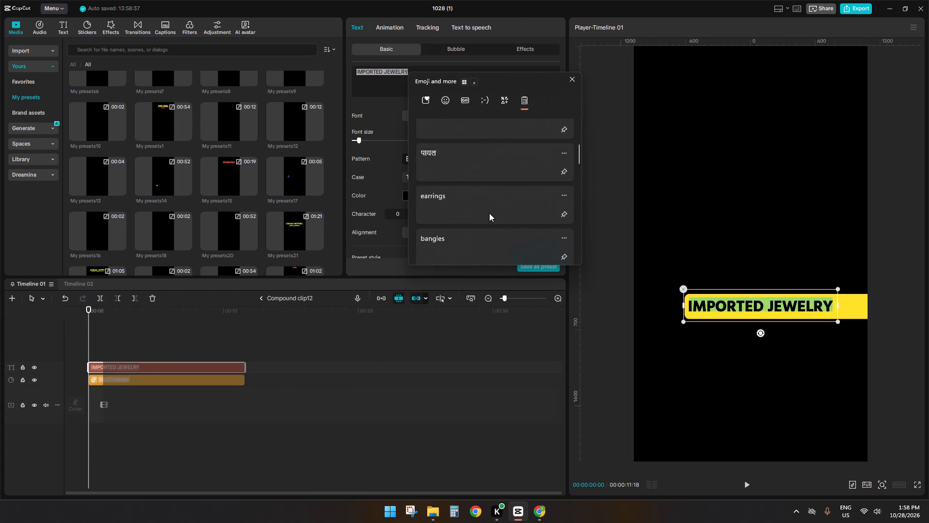
scroll(489, 213, down, 2)
click(465, 204)
key(ctrl+v)
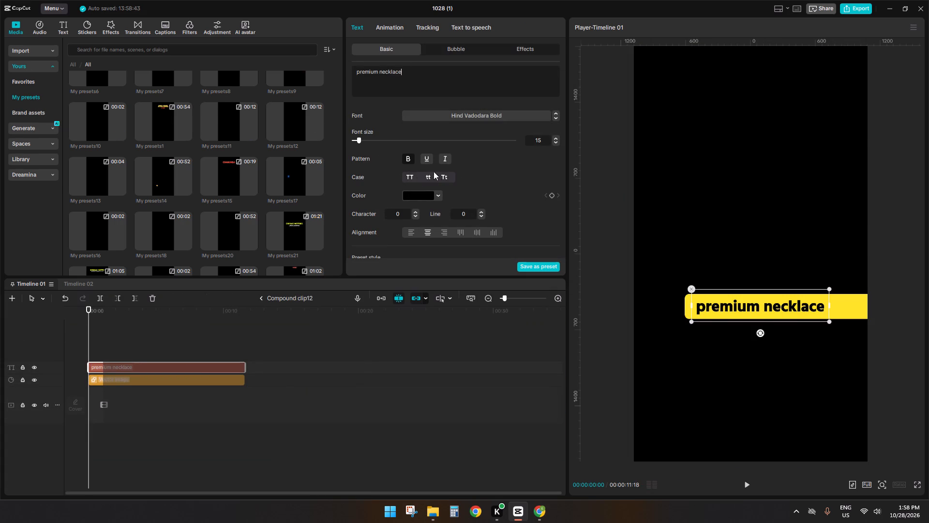
click(404, 179)
click(264, 295)
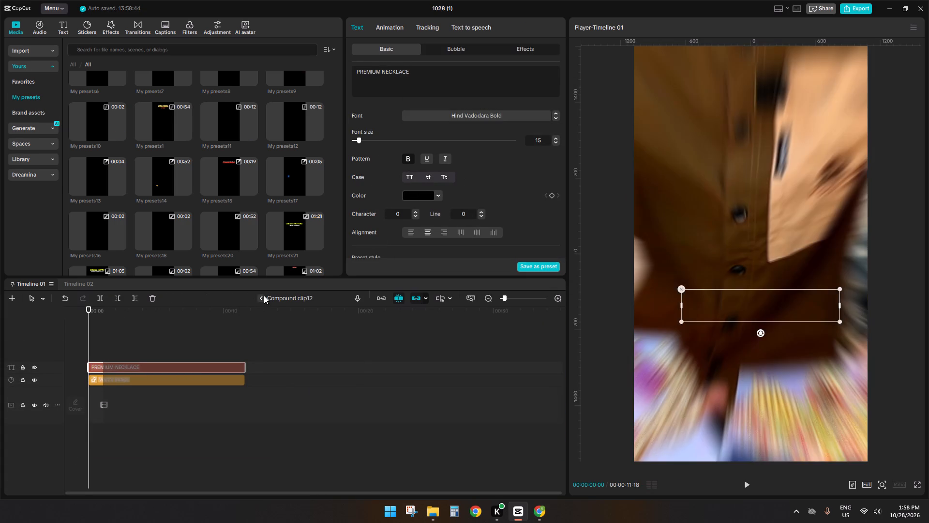
Paste a copy of the PREMIUM NECKLACE banner clip at 00:00:30:16 and shorten its end to the next video transition.
key(space)
click(327, 388)
drag(327, 388, 323, 390)
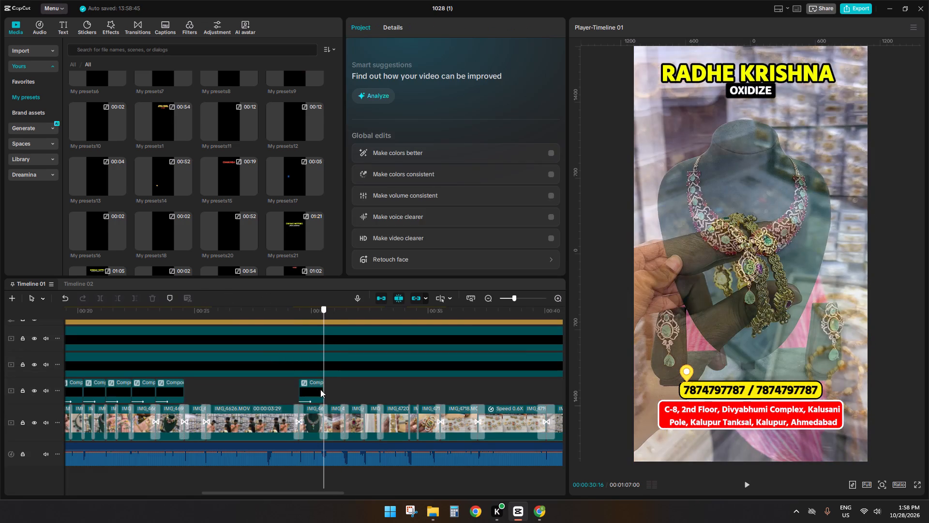
click(320, 389)
key(ctrl+c)
key(ctrl+v)
key(space)
key(space)
drag(348, 385, 343, 385)
Replace the text of the banner copy starting at 00:00:30:16 with BANGLES in uppercase, using the copied transcript word.
double_click(338, 385)
click(194, 369)
drag(416, 83, 251, 55)
key(super+v)
key(super+g)
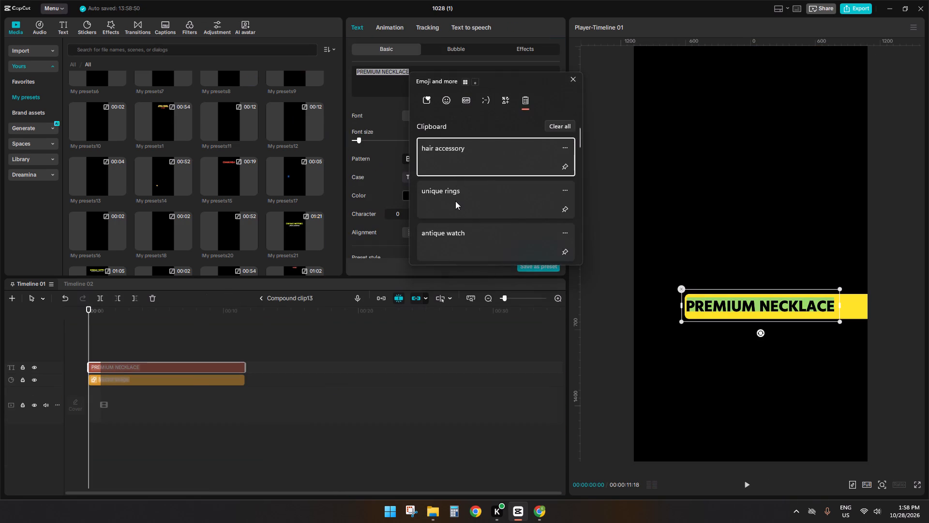
scroll(455, 201, down, 2)
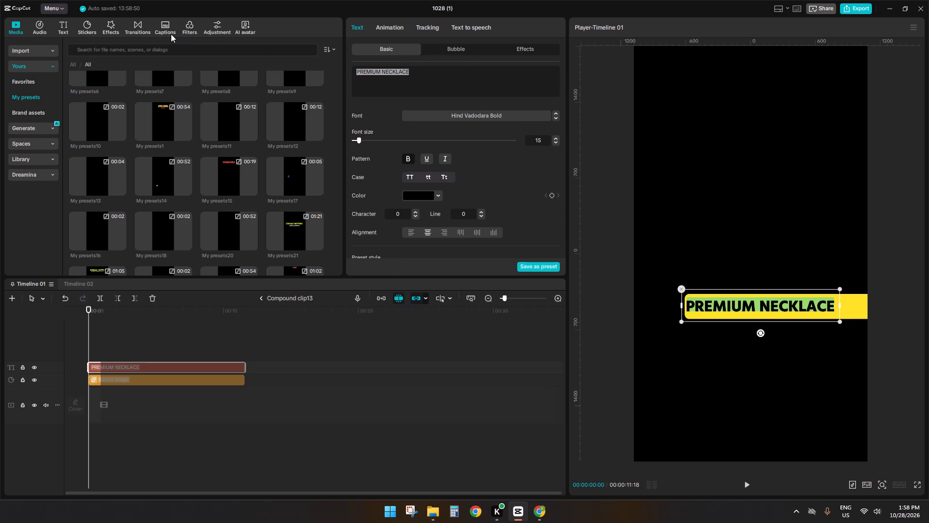
click(167, 34)
click(342, 63)
click(918, 182)
click(176, 155)
click(178, 350)
key(super+v)
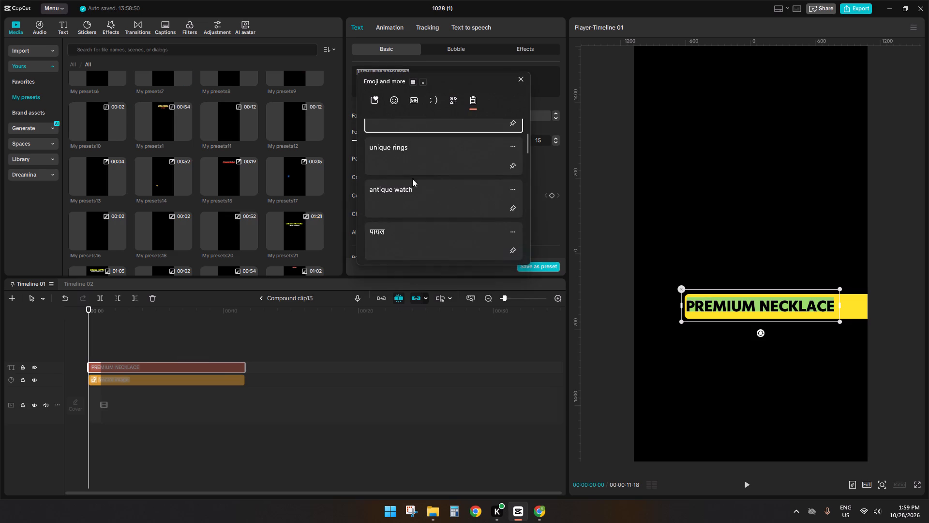
scroll(390, 227, down, 6)
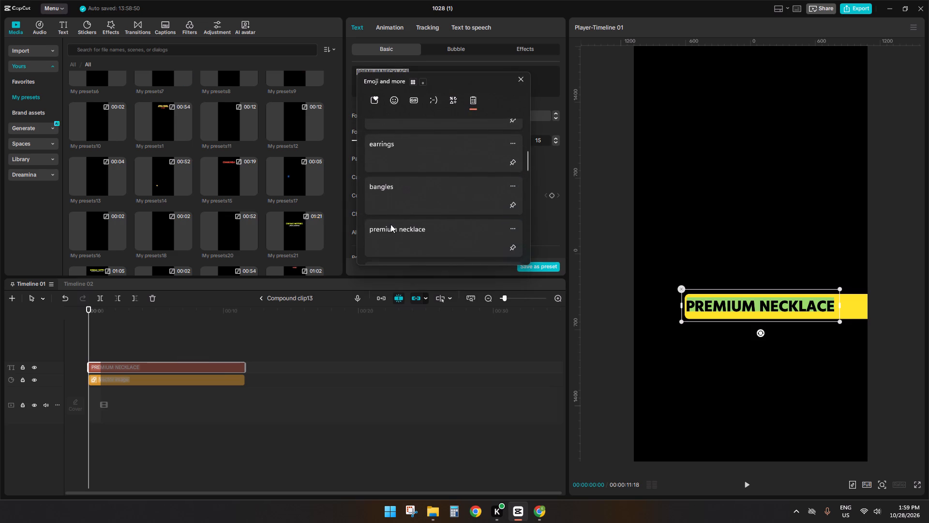
click(397, 200)
key(ctrl+v)
click(408, 175)
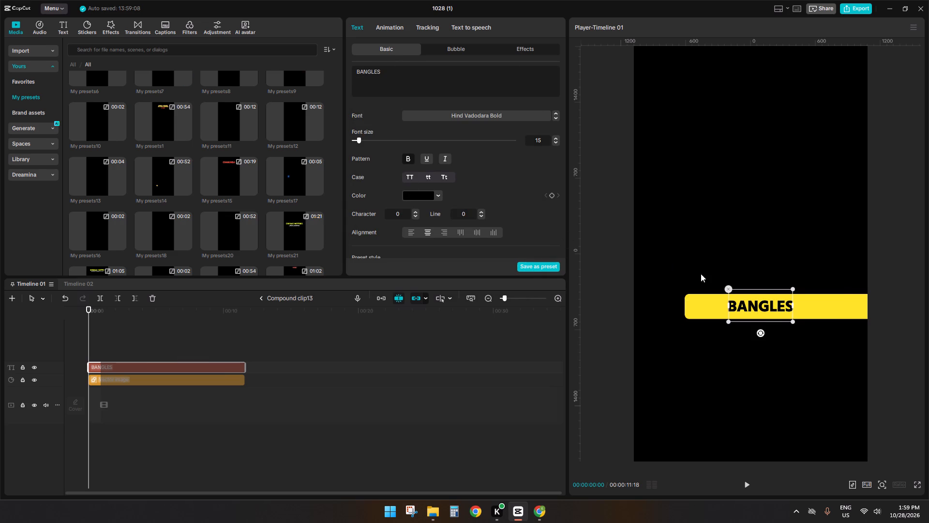
Shift the BANGLES text toward the left end of its yellow banner and return to the main timeline.
drag(751, 314, 712, 314)
click(267, 293)
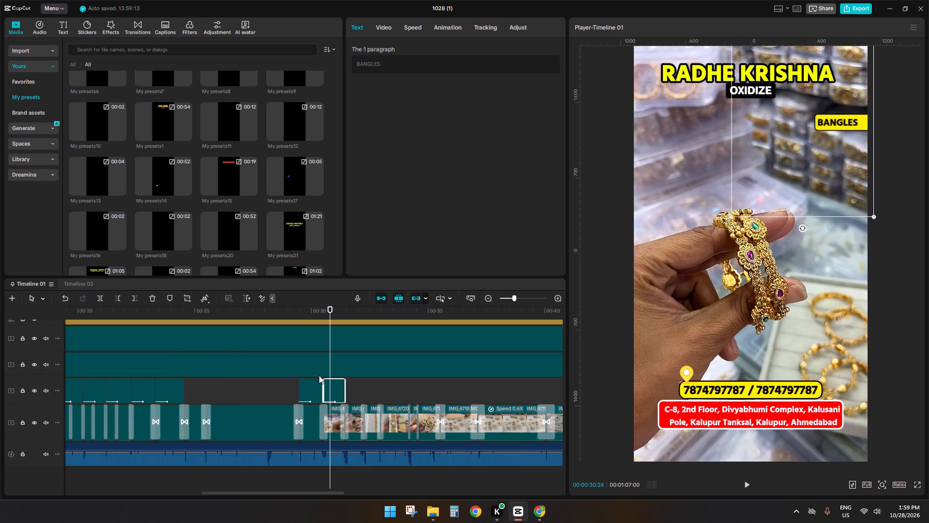
Raise the BANGLES and PREMIUM NECKLACE banners slightly so they sit closer beneath the OXIDIZE title.
key(space)
key(space)
drag(768, 160, 768, 151)
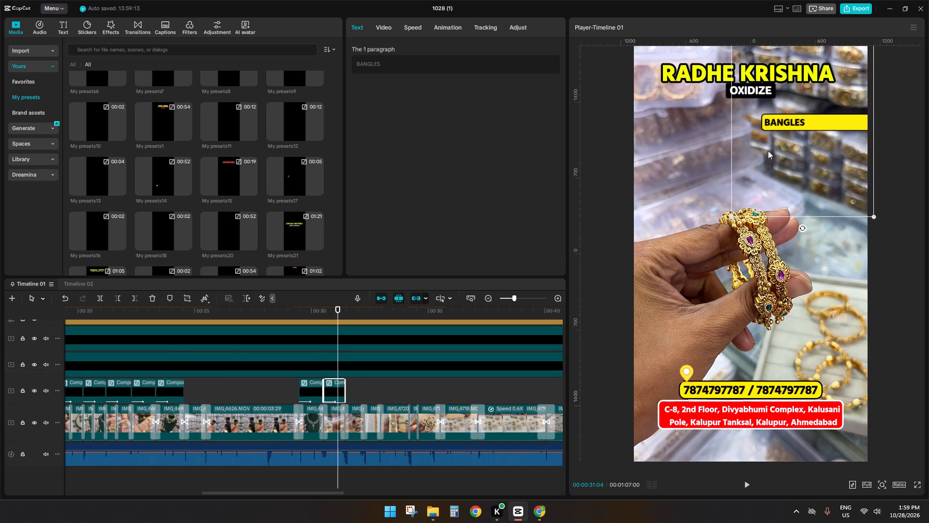
drag(768, 151, 770, 150)
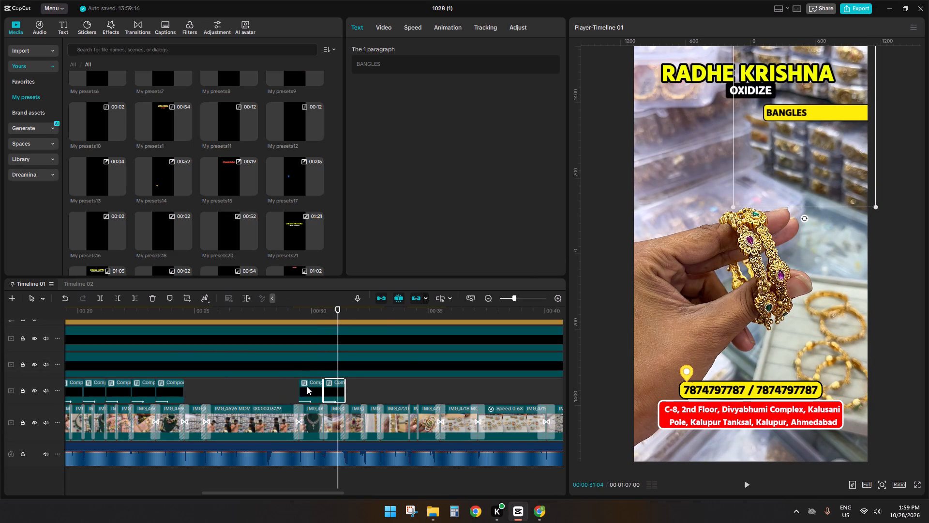
click(315, 312)
click(314, 392)
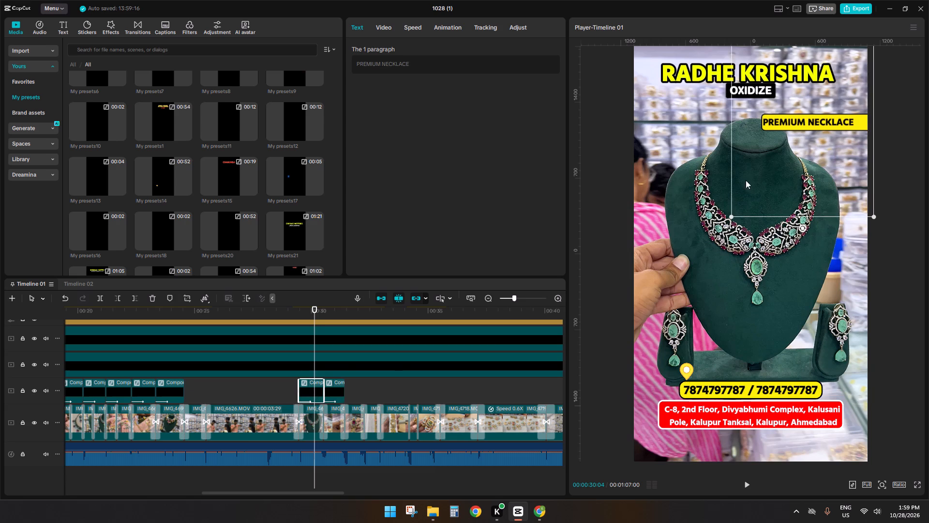
drag(794, 173, 794, 162)
Raise the IMPORTED JEWELRY and पांची कुंदन JEWELRY banners slightly toward the OXIDIZE title, shifting them a little left.
click(230, 398)
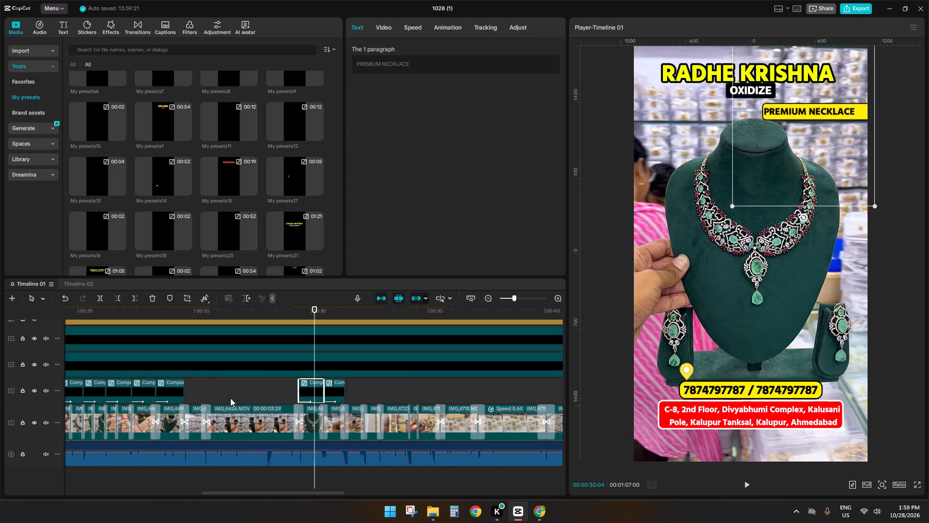
drag(226, 398, 147, 398)
drag(144, 316, 160, 315)
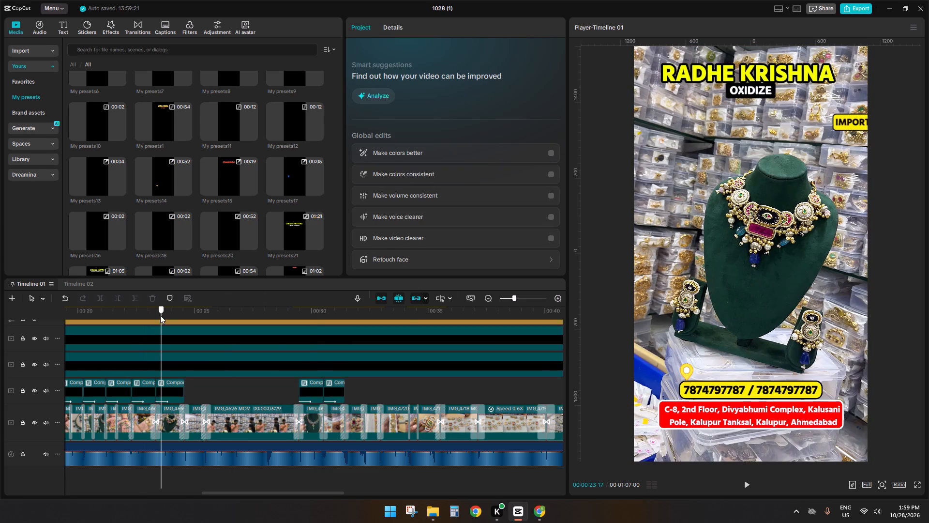
drag(160, 315, 165, 315)
click(173, 387)
drag(814, 146, 810, 139)
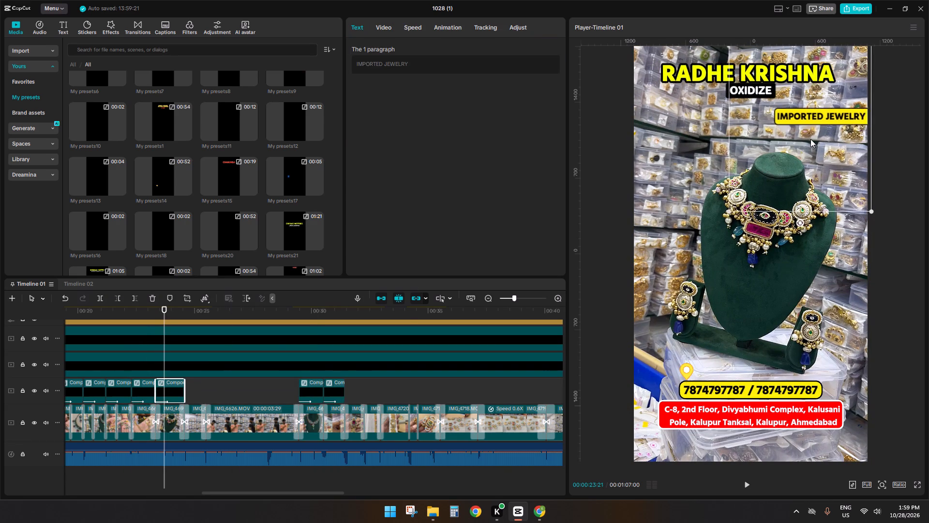
drag(810, 139, 805, 137)
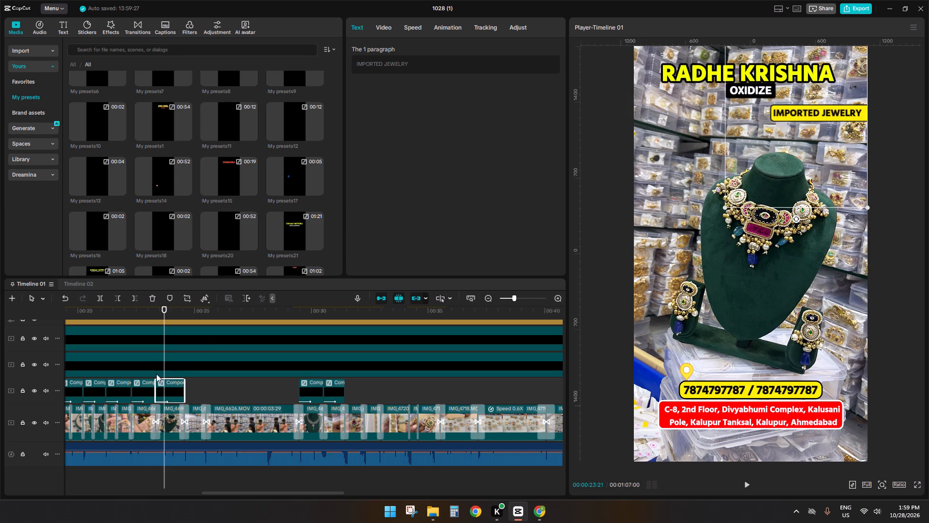
click(144, 384)
click(150, 315)
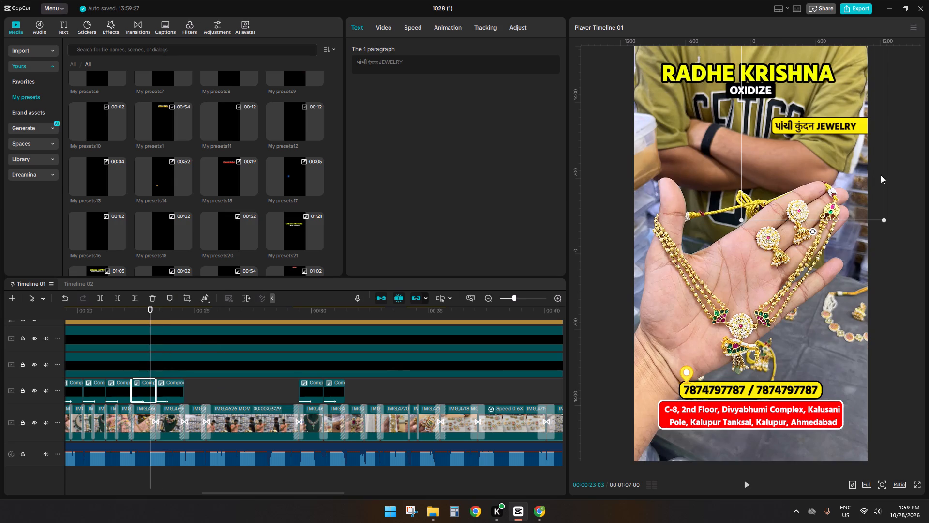
drag(840, 174, 839, 163)
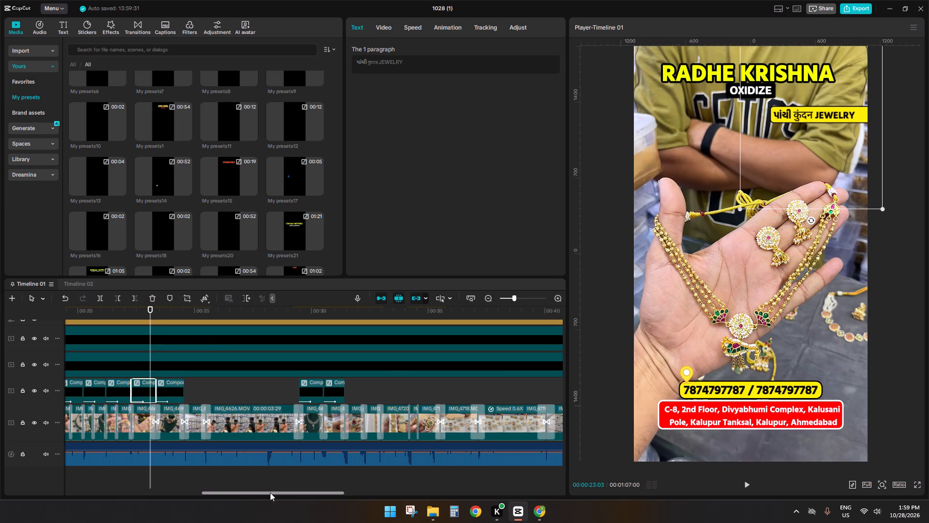
Move the two-line IMITATION and OXIDIZED JEWELRY wholesaler banner up to just beneath the OXIDIZE title, centred in the frame.
drag(270, 492, 221, 492)
click(179, 303)
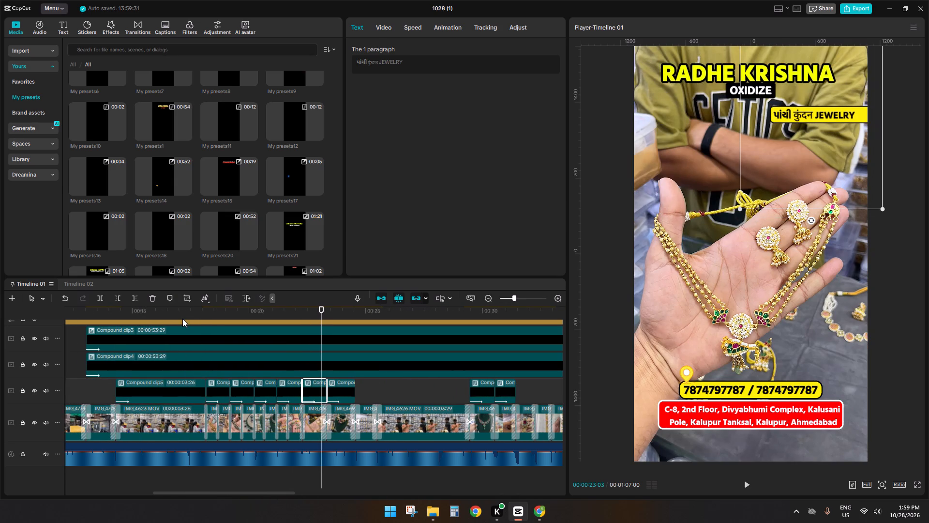
click(182, 319)
click(183, 399)
drag(702, 154, 708, 141)
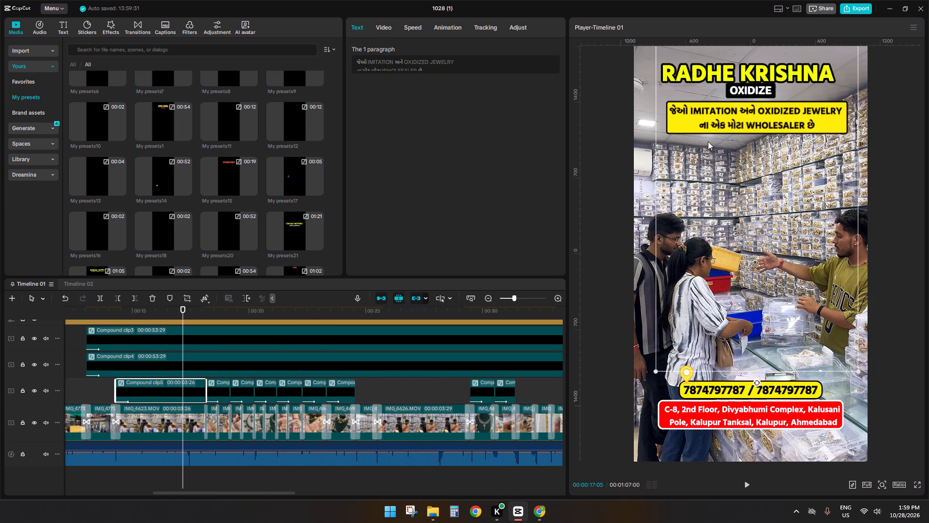
drag(708, 141, 701, 143)
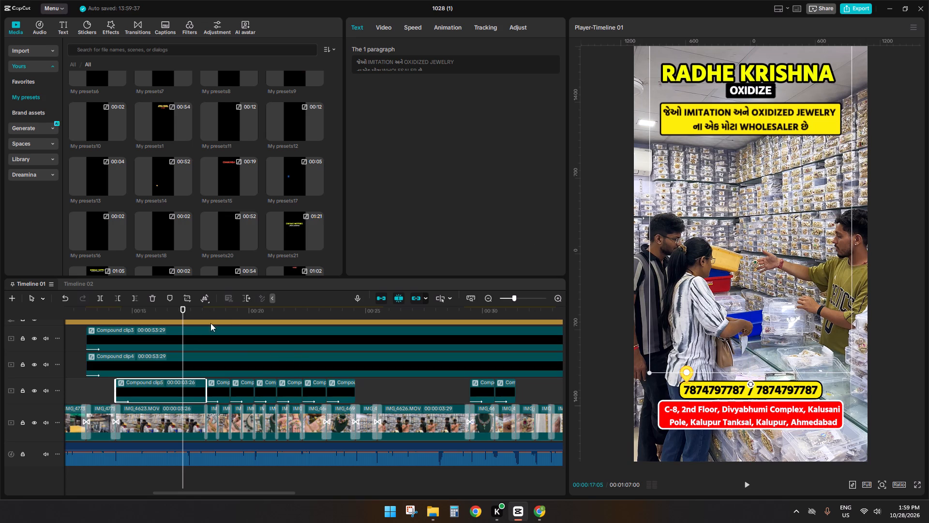
Raise the HERITAGE JEWELRY and MOISSANITE JEWELRY banners slightly so they sit closer beneath the OXIDIZE title.
click(216, 322)
click(222, 311)
click(222, 385)
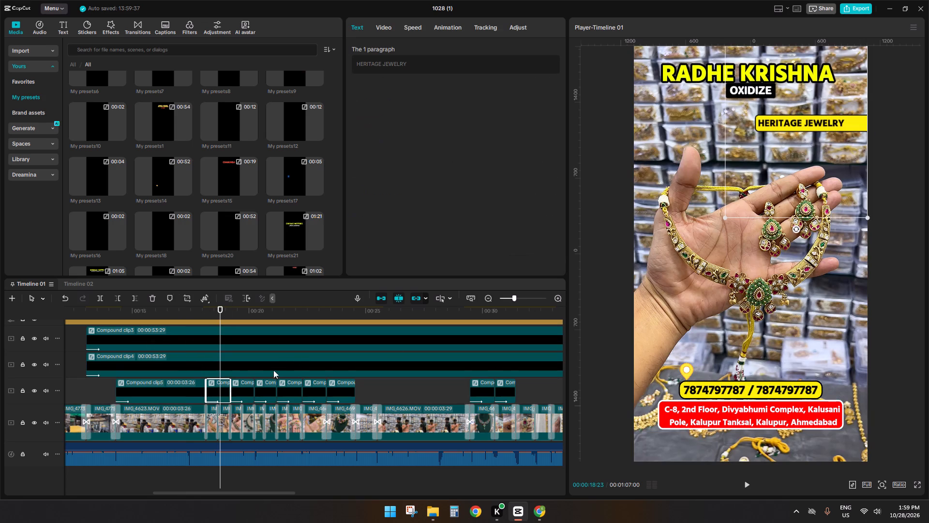
drag(816, 121, 817, 108)
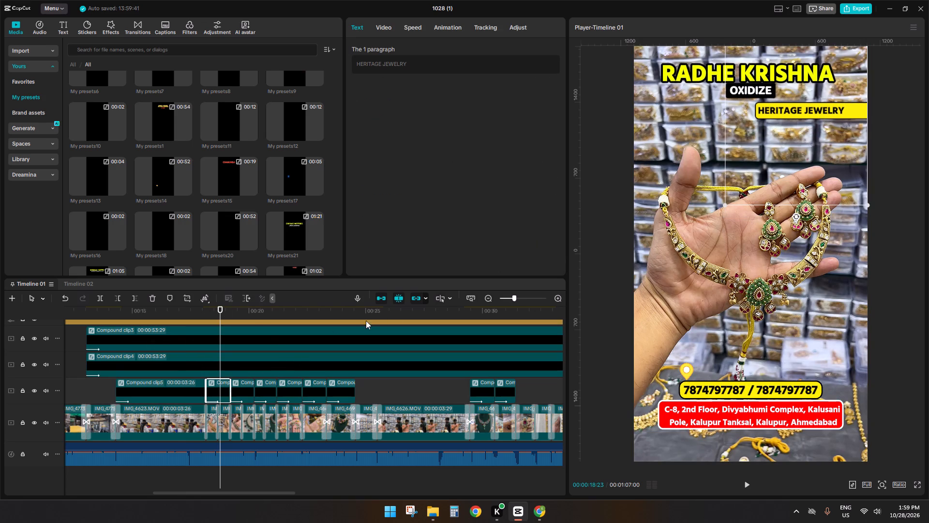
click(250, 314)
click(246, 397)
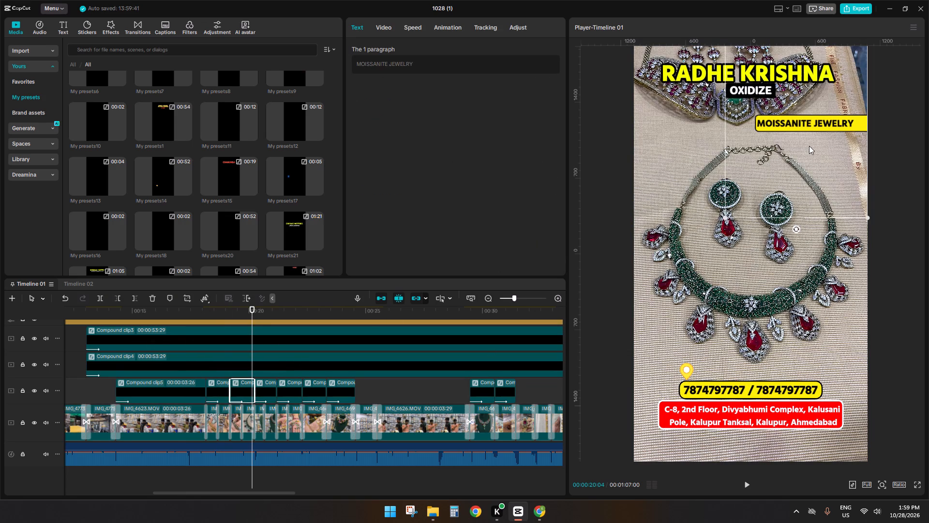
drag(809, 146, 809, 134)
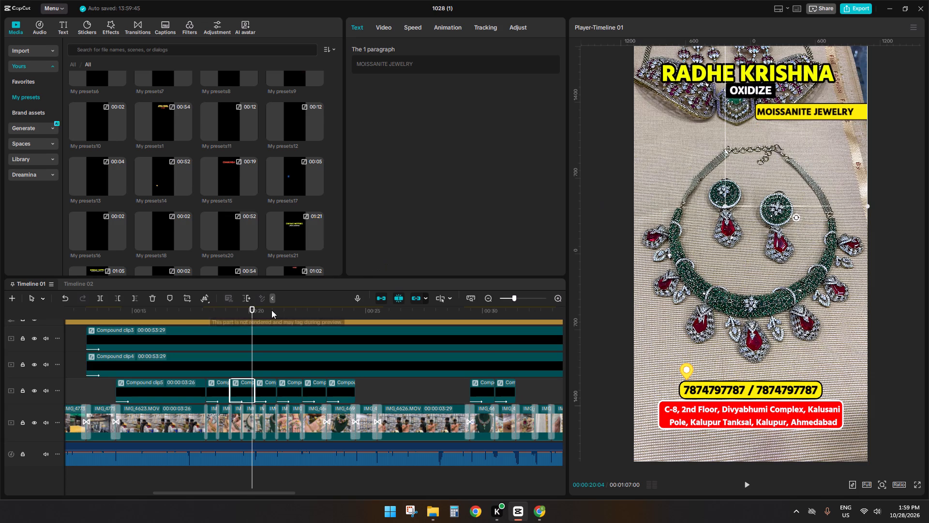
Raise the FUSION JEWELRY and કશ્મીરી JEWELRY banners to just below the OXIDIZE title, shifting them slightly left.
click(270, 316)
click(267, 406)
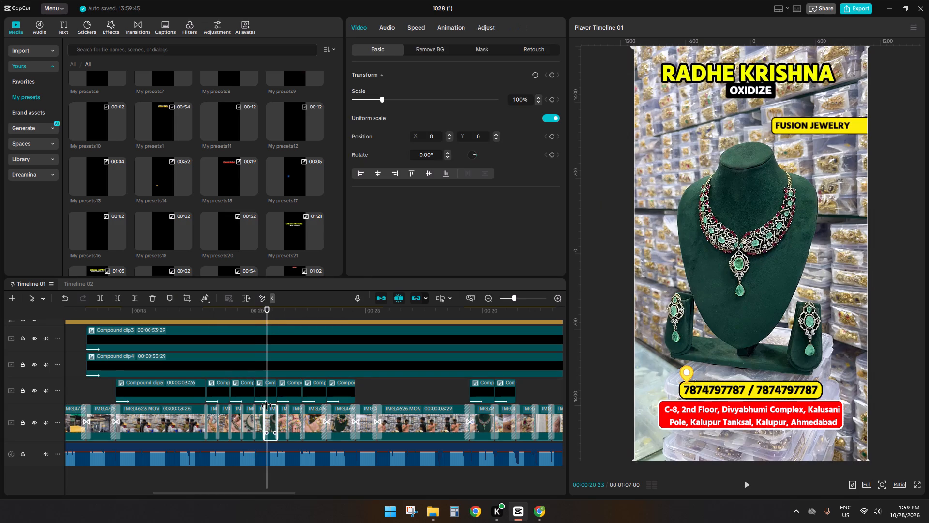
click(267, 402)
drag(810, 142, 807, 128)
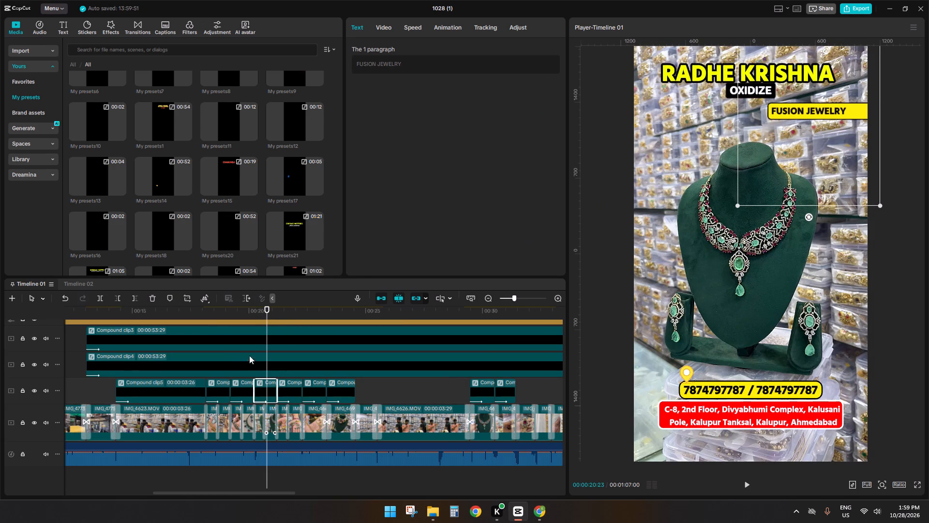
click(294, 312)
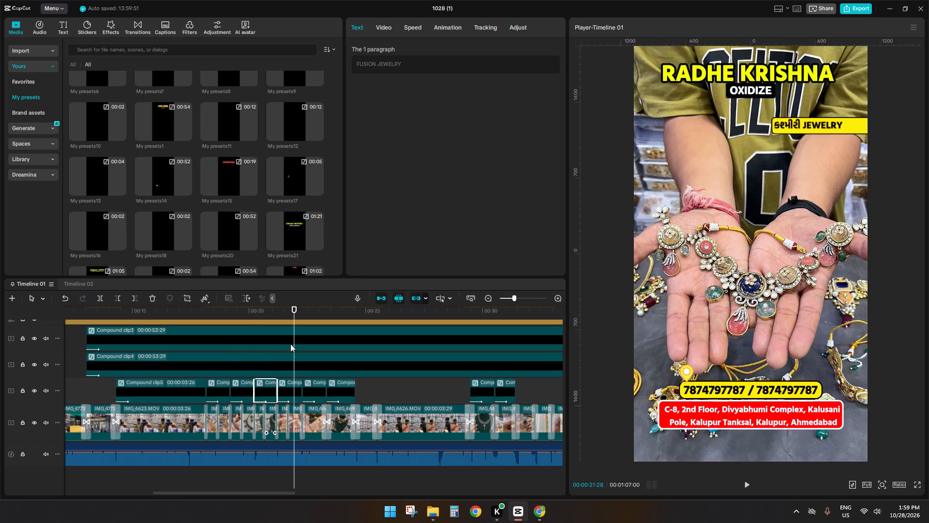
click(289, 394)
drag(801, 158, 796, 130)
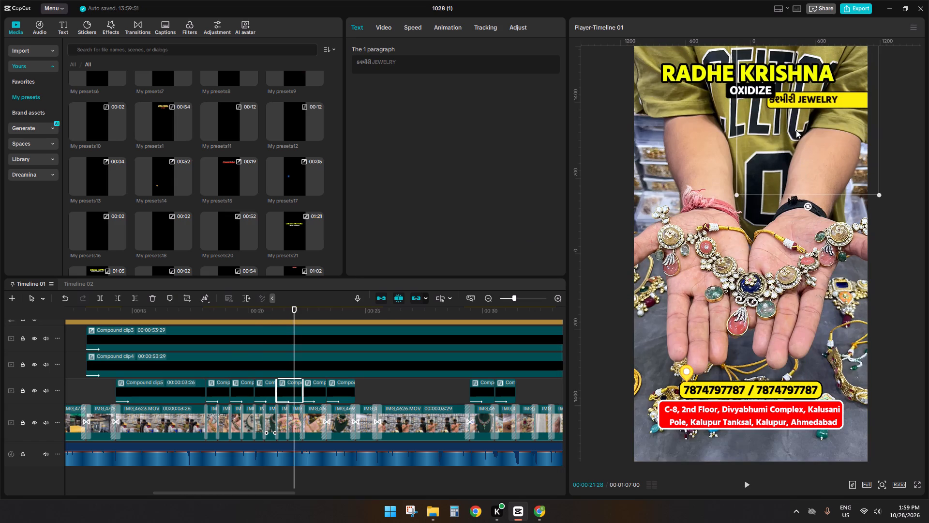
drag(796, 130, 797, 142)
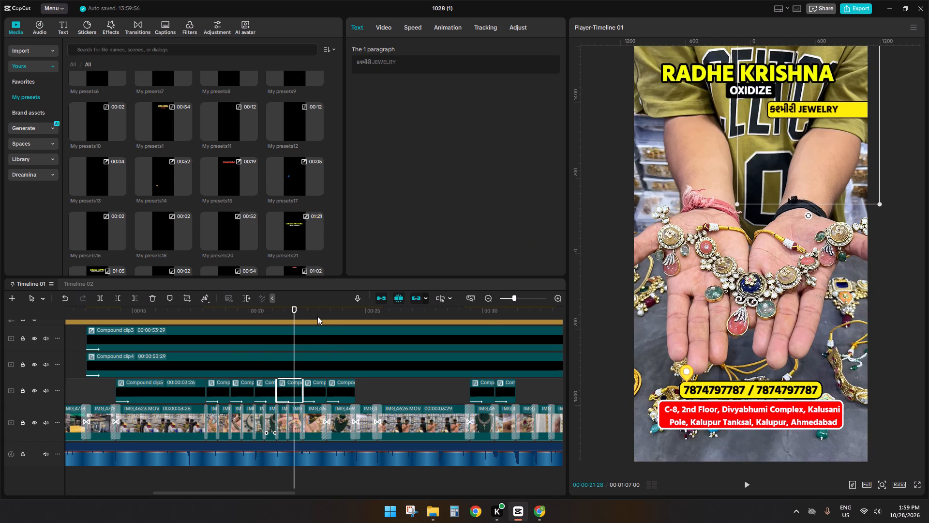
Move the BANGLES banner slightly up and to the right beneath the OXIDIZE title.
click(317, 316)
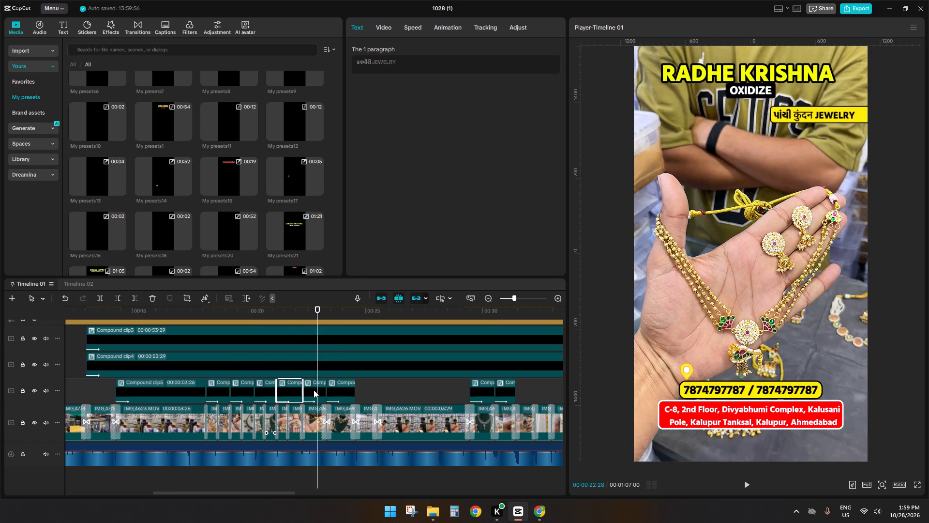
click(314, 390)
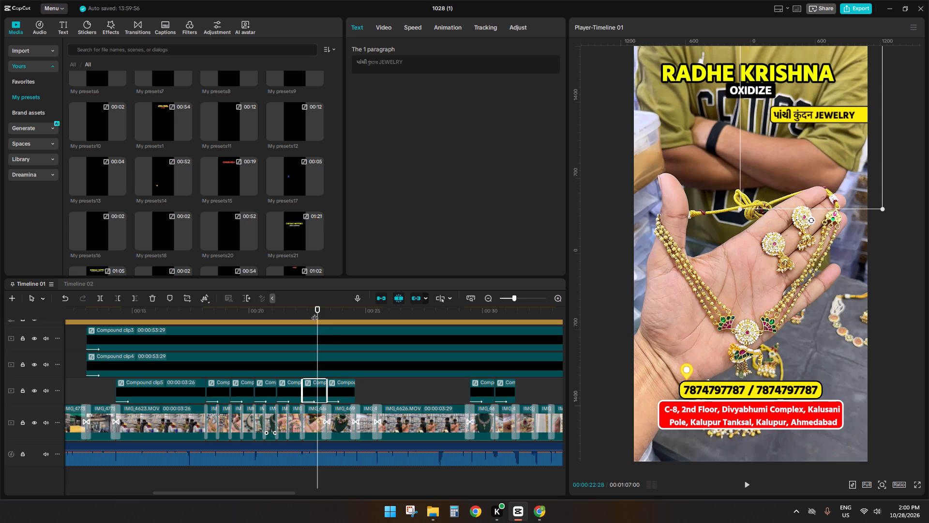
drag(315, 313, 399, 300)
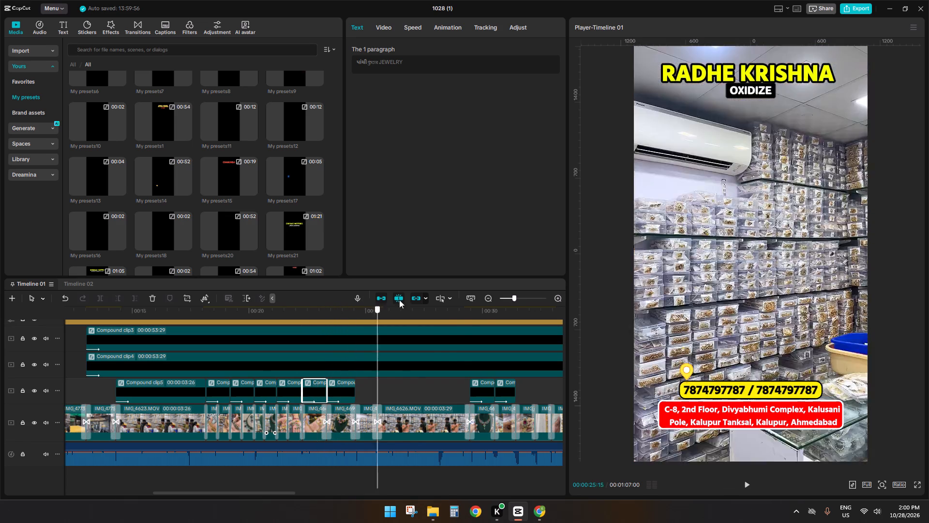
drag(399, 300, 490, 300)
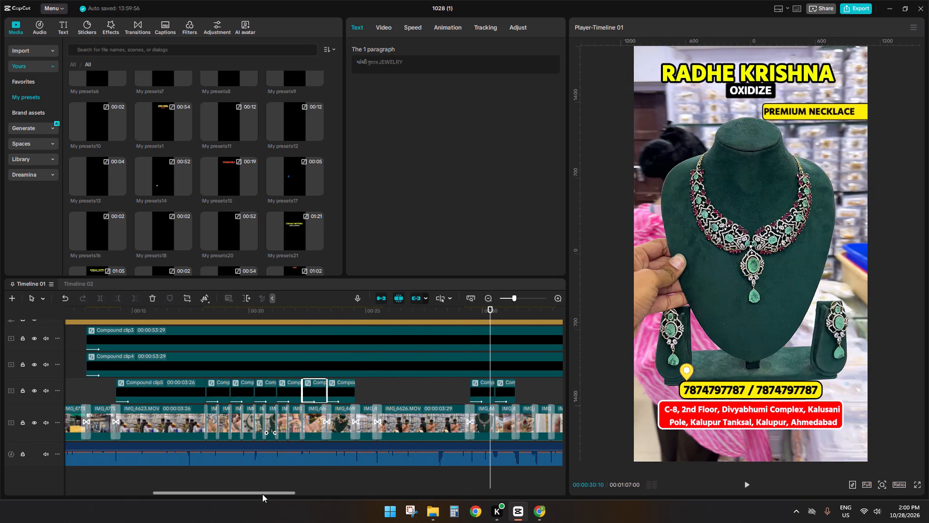
drag(261, 493, 351, 473)
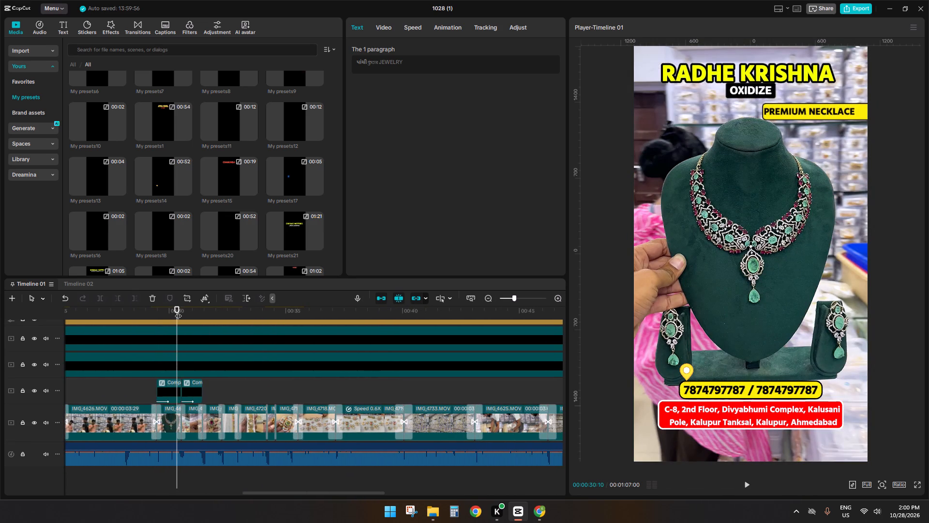
drag(178, 311, 198, 308)
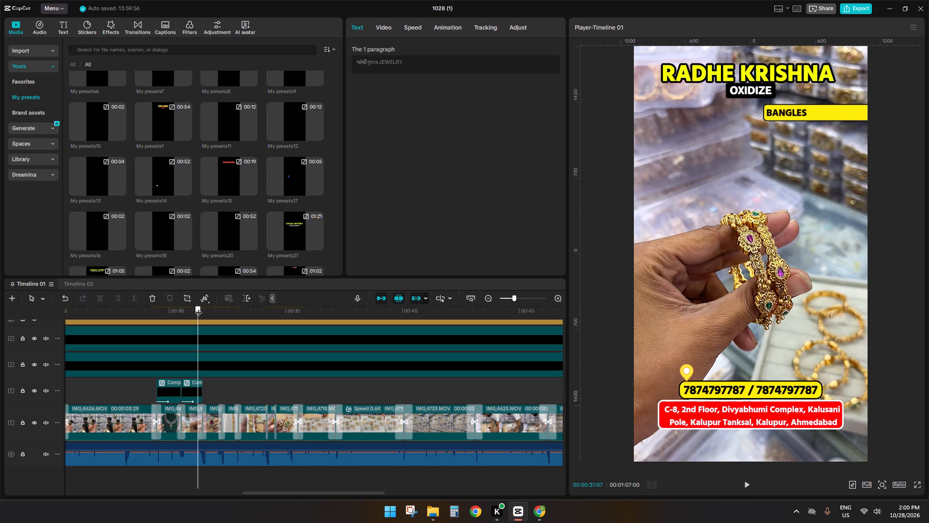
drag(198, 308, 197, 310)
click(188, 391)
drag(786, 114, 803, 113)
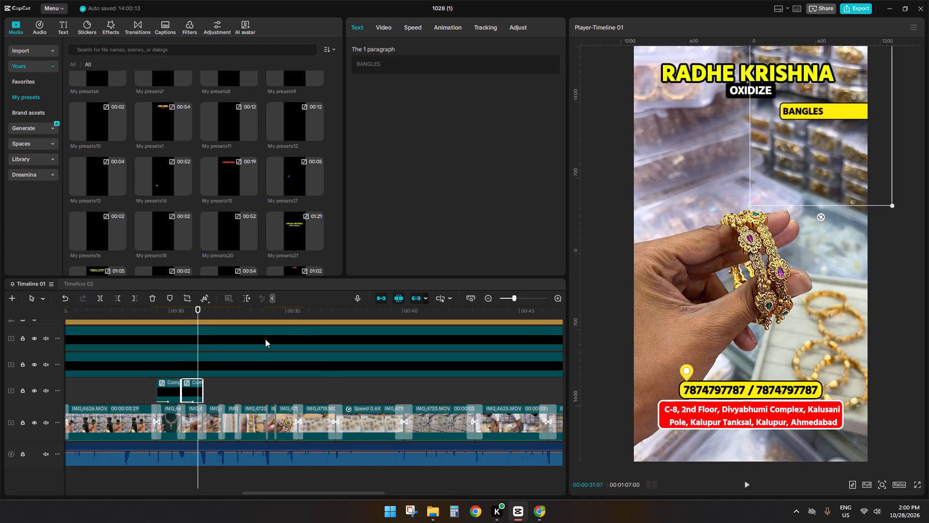
Duplicate the BANGLES banner clip directly after itself, starting at the earrings shot.
key(space)
click(201, 314)
key(ctrl+c)
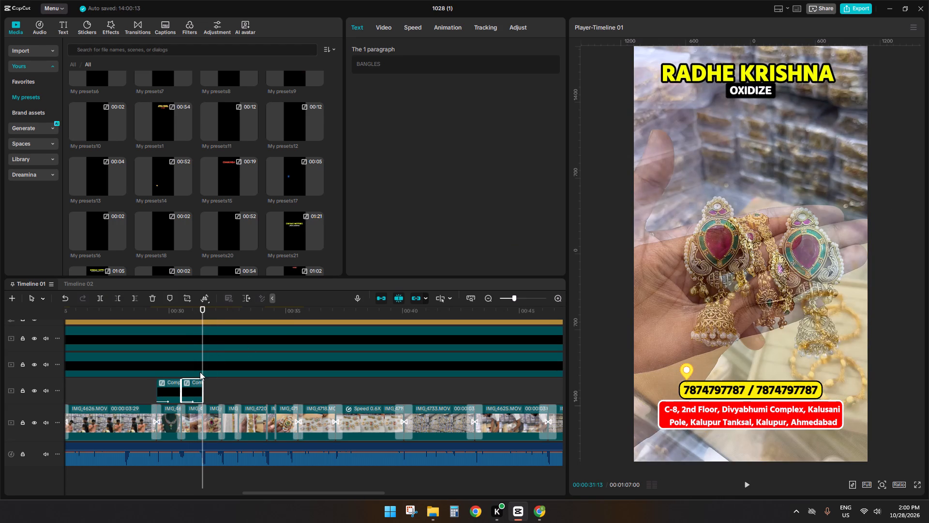
key(ctrl+v)
key(space)
click(223, 387)
key(space)
Change the duplicated banner's text to EARRINGS in all caps and return to the main timeline.
double_click(215, 387)
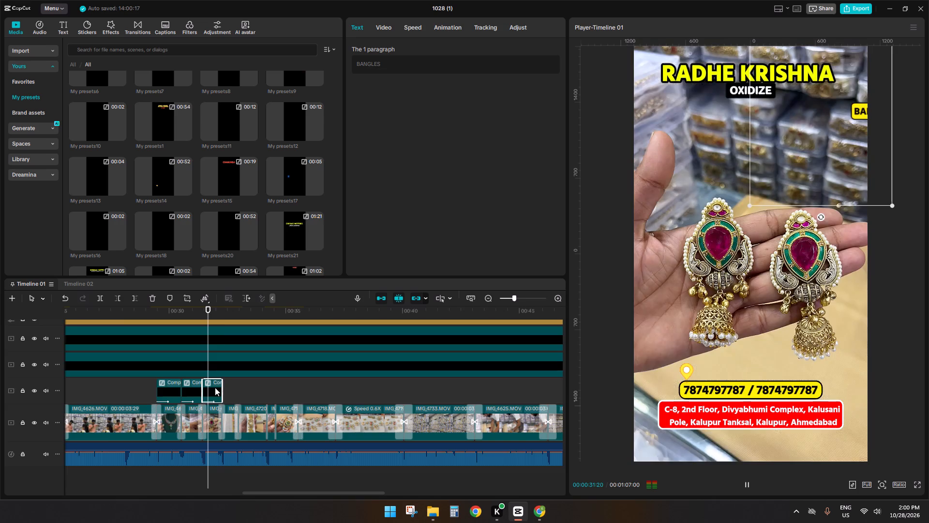
click(153, 369)
drag(396, 80, 247, 60)
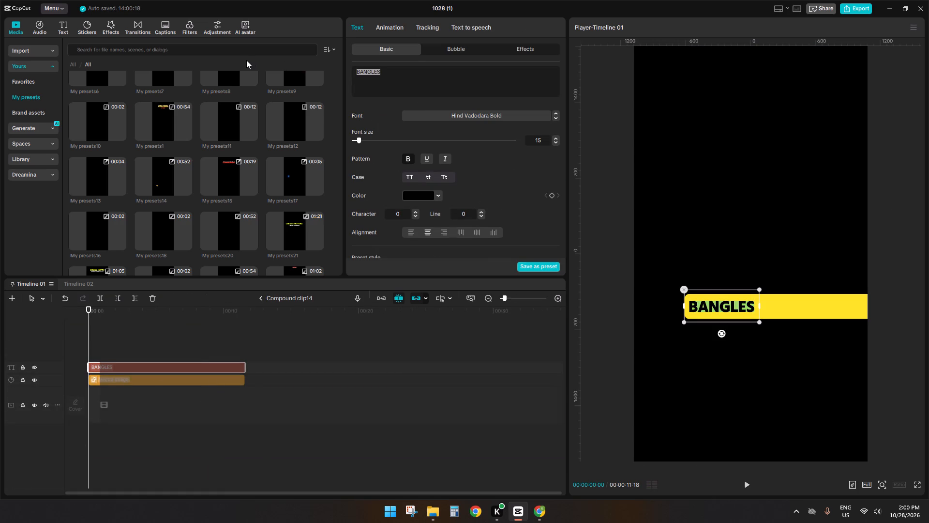
key(super+v)
scroll(435, 229, down, 3)
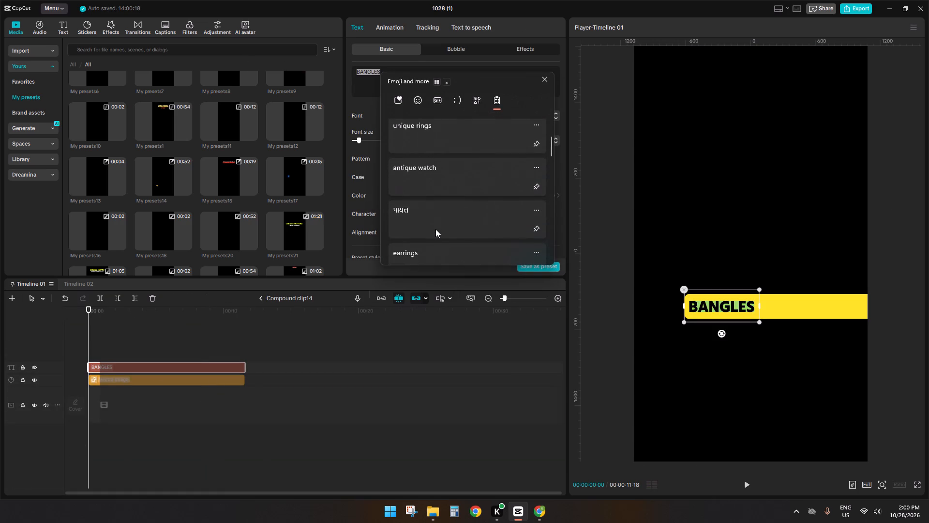
scroll(435, 229, down, 1)
click(433, 231)
key(ctrl+v)
click(405, 177)
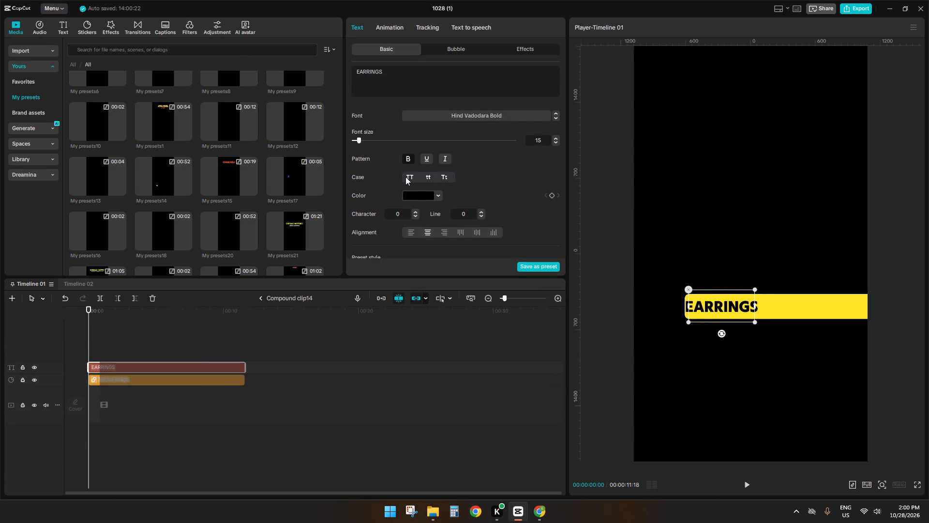
click(260, 300)
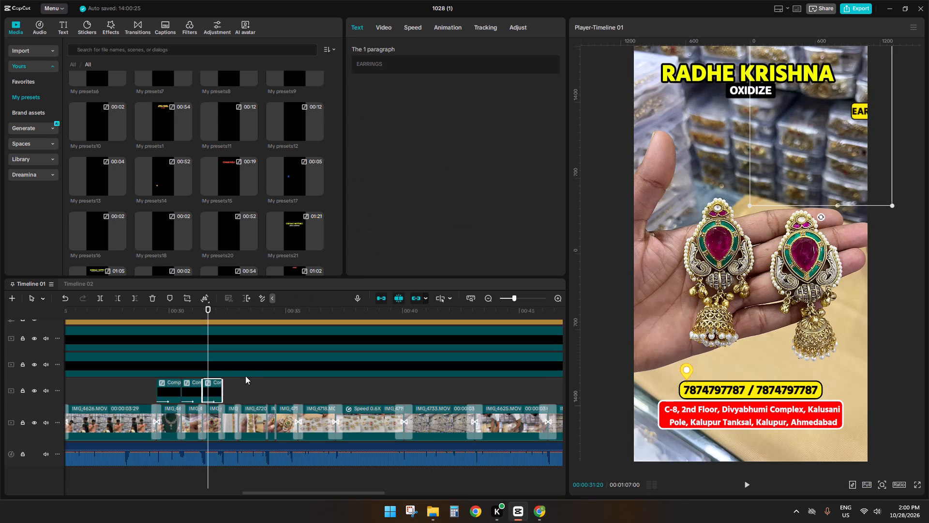
Paste another BANGLES banner after the EARRINGS one and trim its end to where the anklet shot changes to the watch.
key(space)
click(227, 387)
drag(227, 387, 223, 389)
key(ctrl+v)
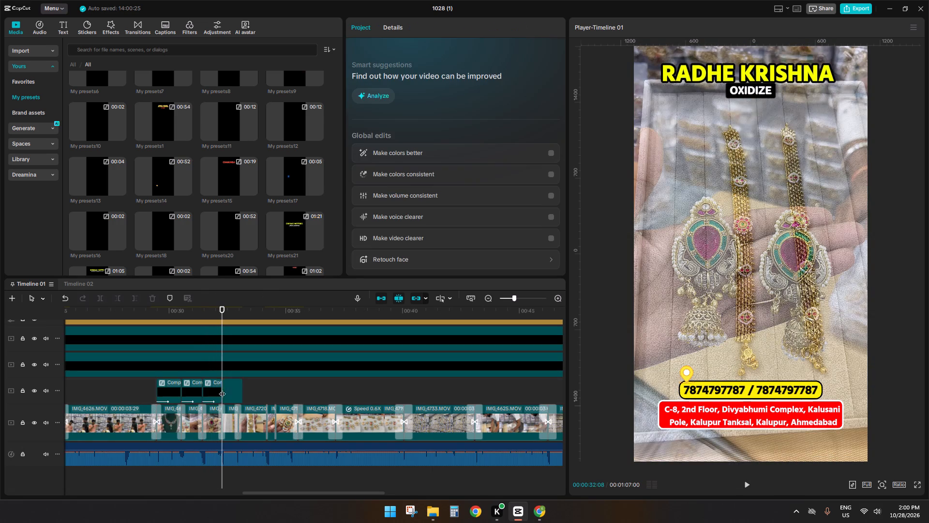
key(space)
key(space)
drag(242, 387, 238, 389)
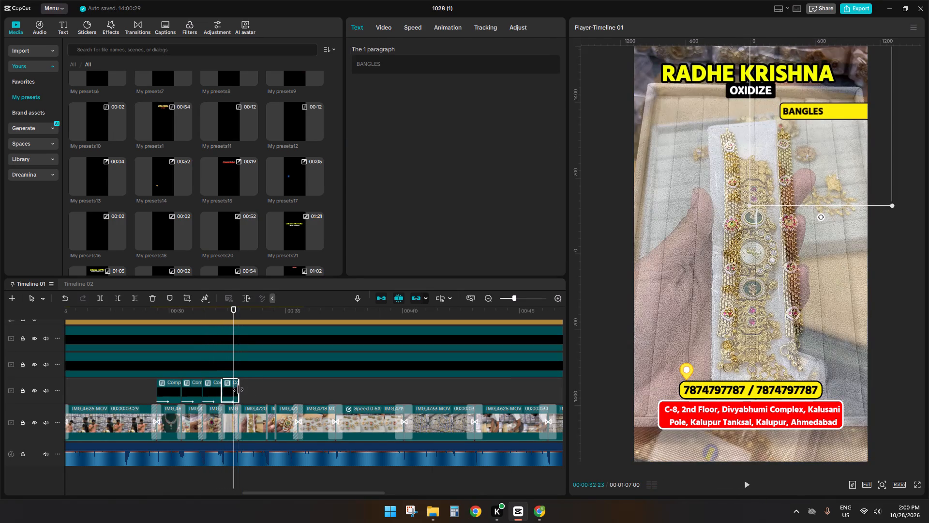
Change the anklet shot's banner text to PAYAL in all caps and align it at the left end of the yellow bar.
double_click(238, 389)
double_click(233, 389)
click(176, 371)
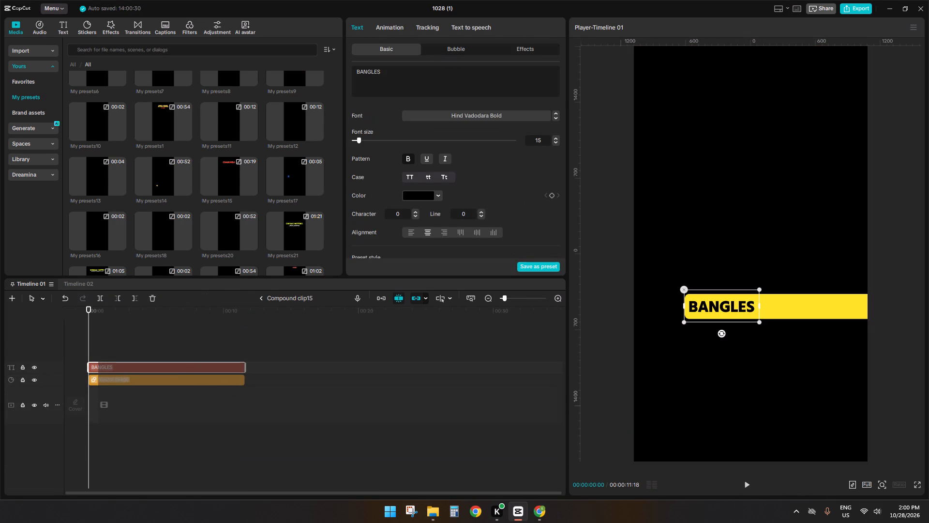
drag(407, 83, 285, 52)
key(super+v)
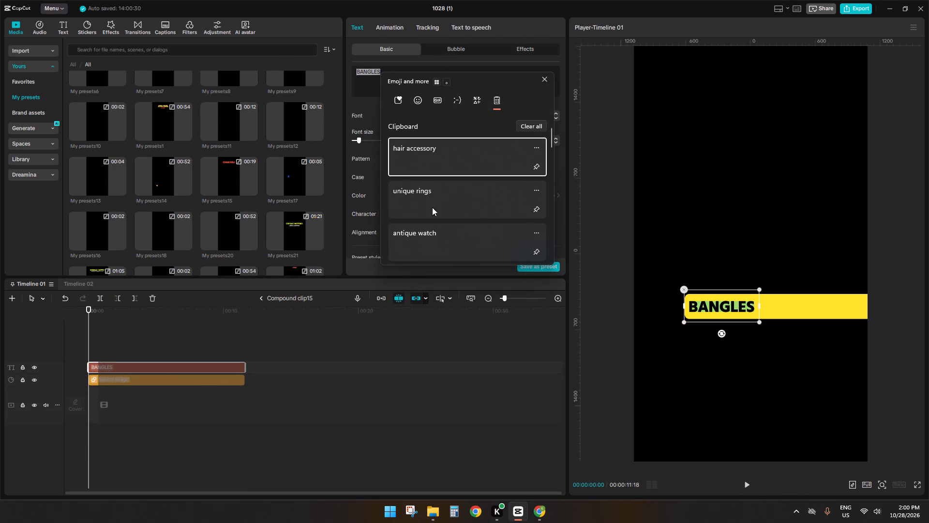
scroll(428, 210, down, 2)
click(415, 237)
key(ctrl+v)
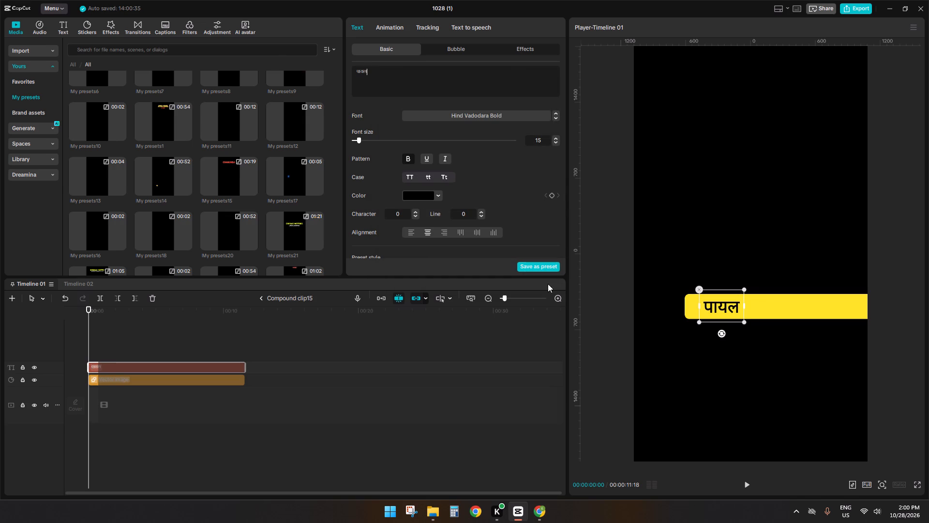
drag(388, 68, 345, 72)
drag(385, 73, 342, 67)
text(payal)
click(407, 178)
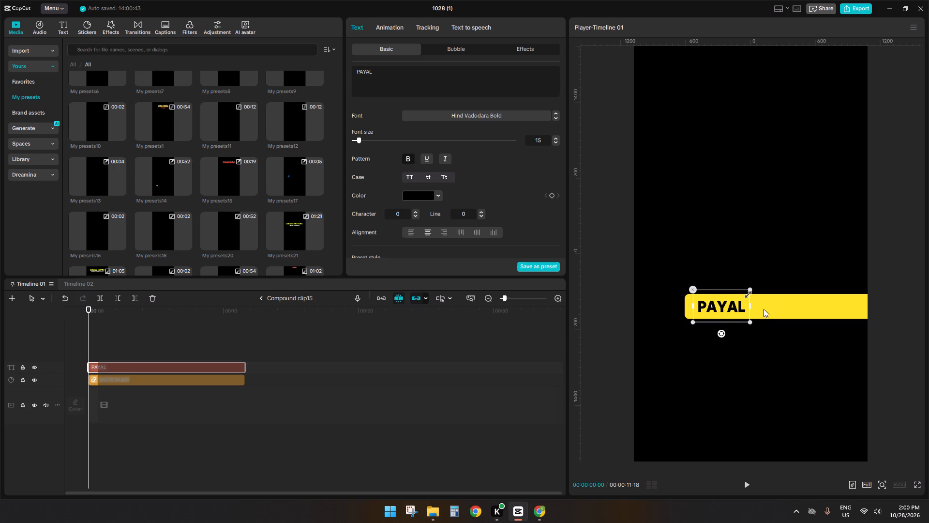
drag(737, 313, 729, 312)
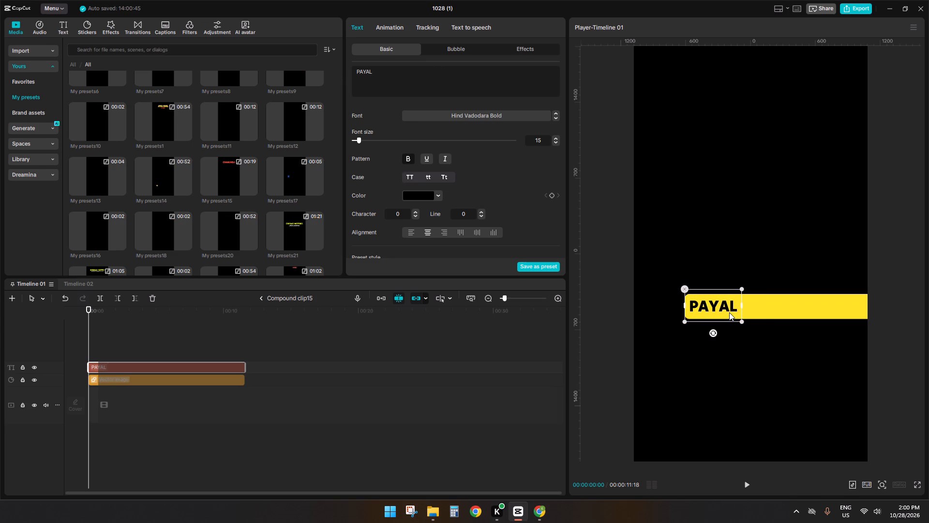
click(258, 300)
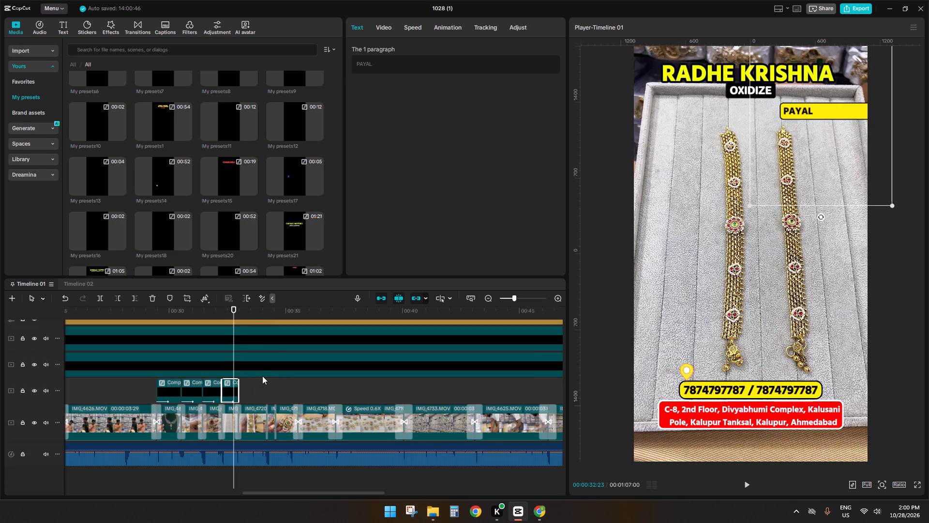
Duplicate the PAYAL banner directly after itself from the watch shot and extend the copy's end to just past 00:35.
key(space)
click(248, 385)
drag(248, 385, 235, 387)
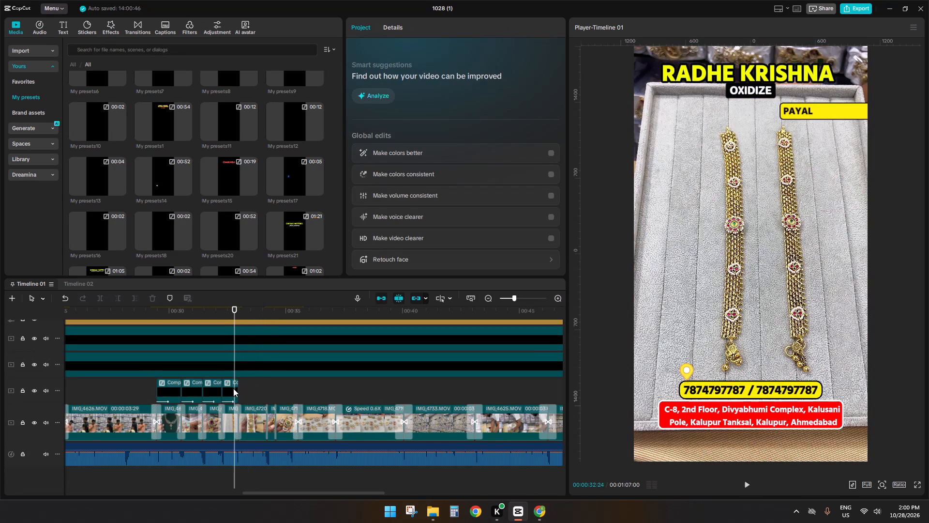
double_click(238, 389)
double_click(244, 389)
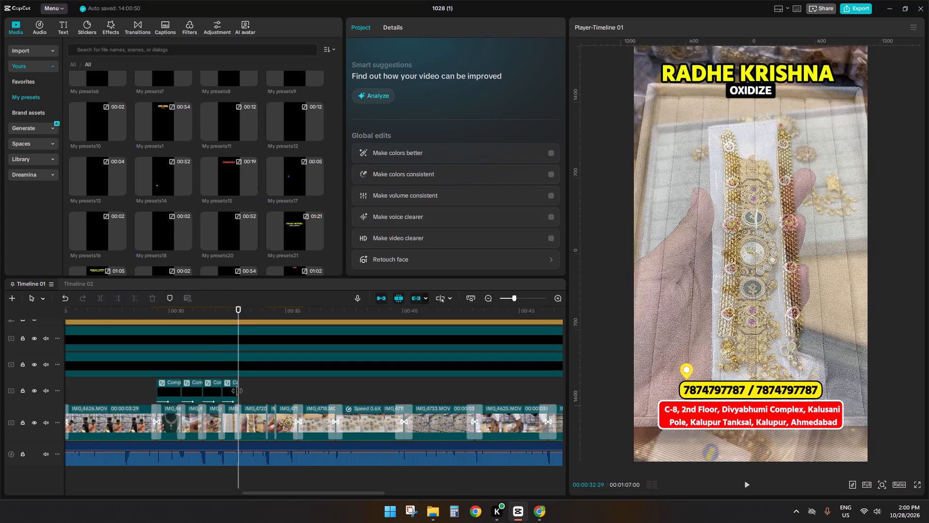
click(236, 391)
key(ctrl+c)
key(ctrl+v)
key(space)
drag(255, 389, 259, 389)
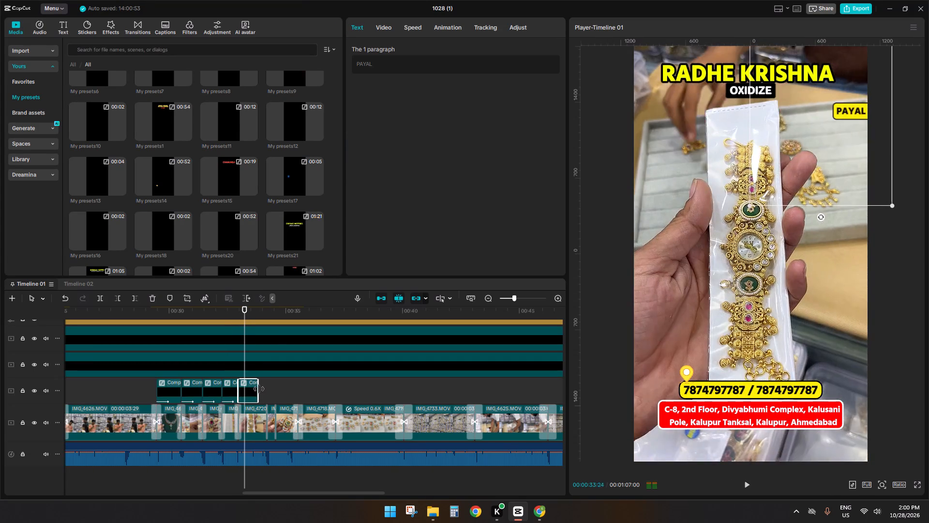
drag(259, 389, 295, 389)
Change the extended banner's text to ANTIQUE WATCH in all caps and shift it right to fit within the yellow bar.
double_click(279, 389)
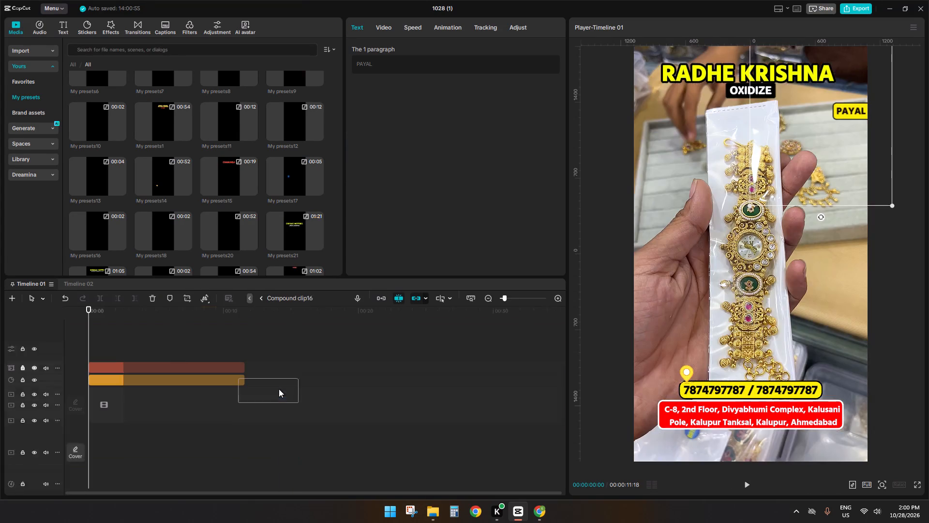
click(172, 365)
drag(391, 75, 287, 52)
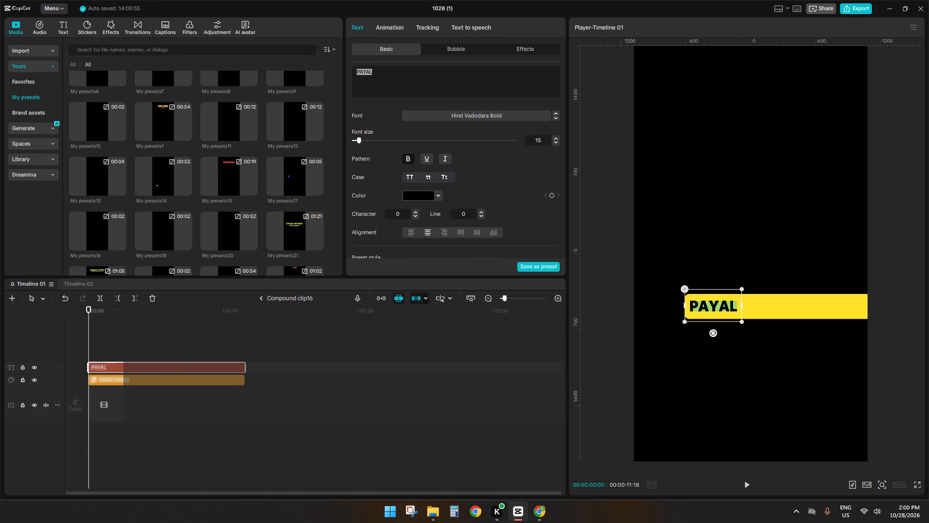
key(super+v)
scroll(412, 175, up, 4)
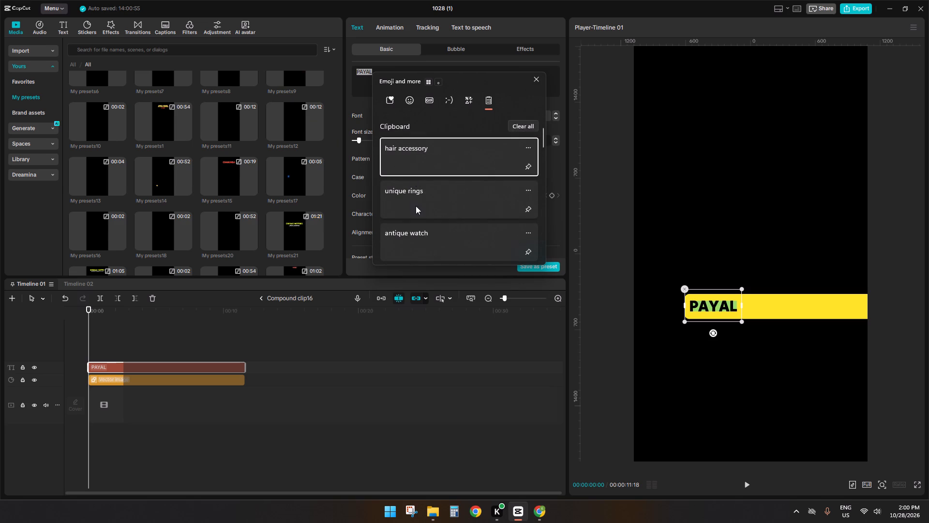
scroll(416, 206, down, 1)
click(411, 223)
key(ctrl+v)
click(407, 179)
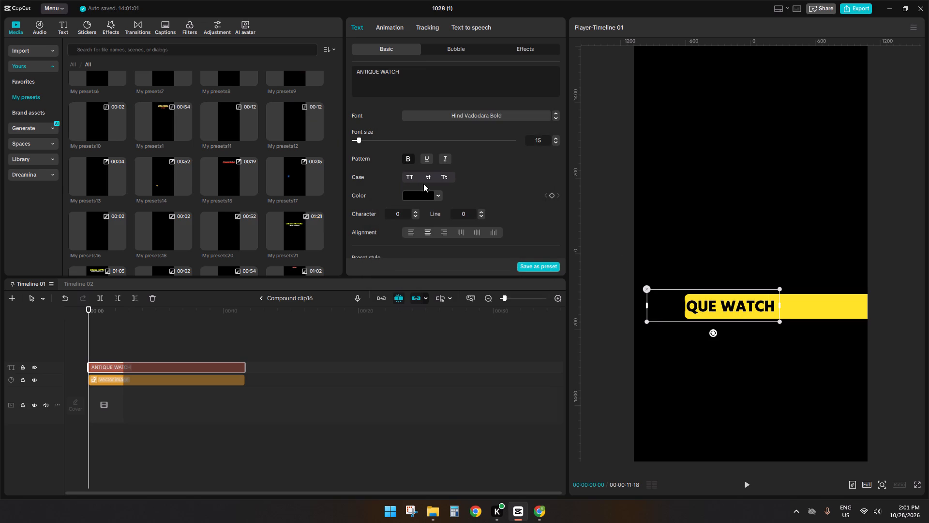
drag(685, 298, 717, 299)
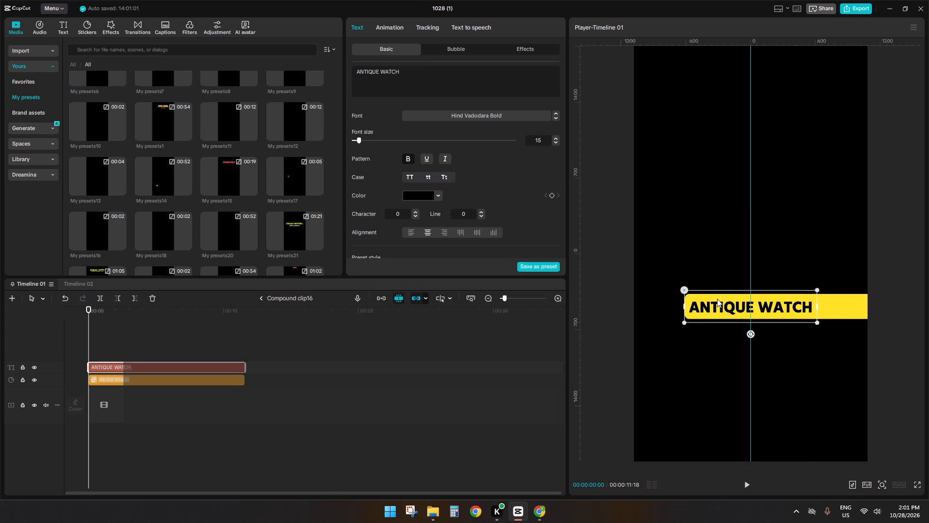
drag(717, 299, 722, 299)
click(265, 299)
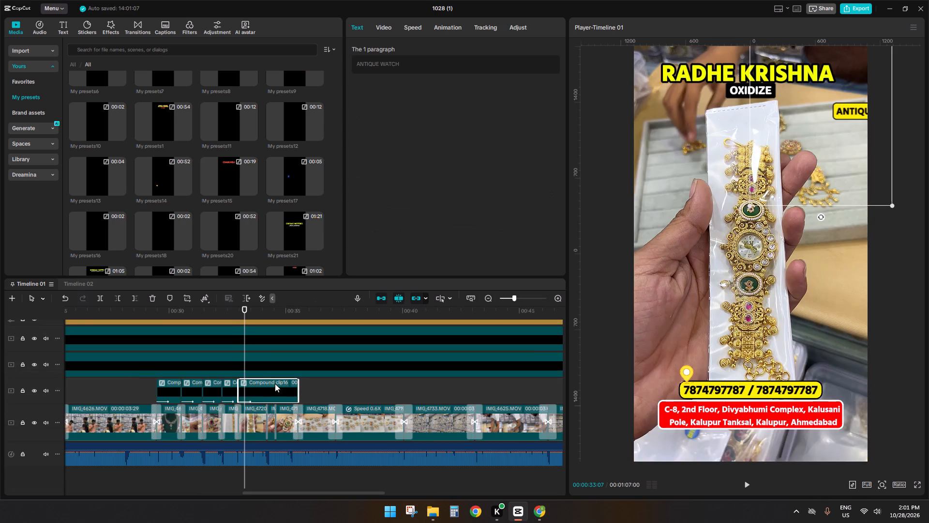
Play through the ANTIQUE WATCH banner and shift it slightly left in the frame.
key(space)
key(space)
key(space)
key(space)
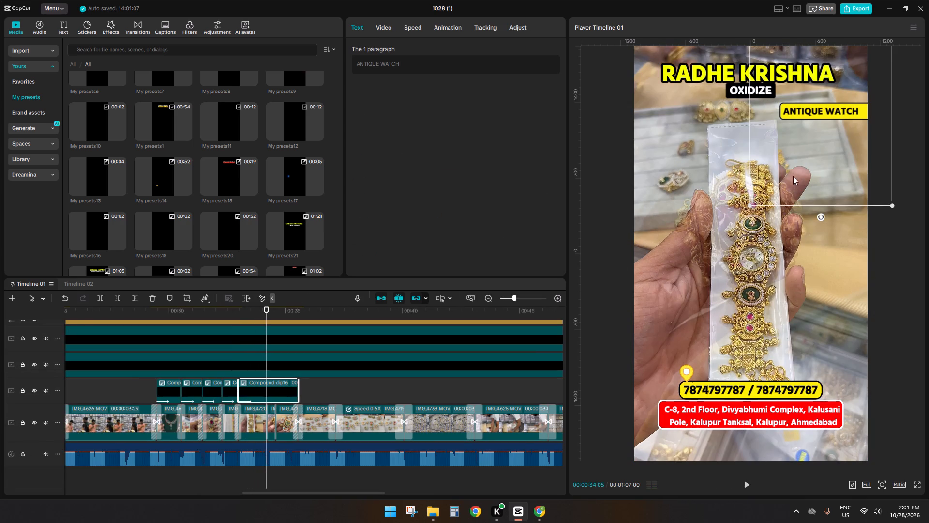
drag(795, 163, 782, 163)
key(space)
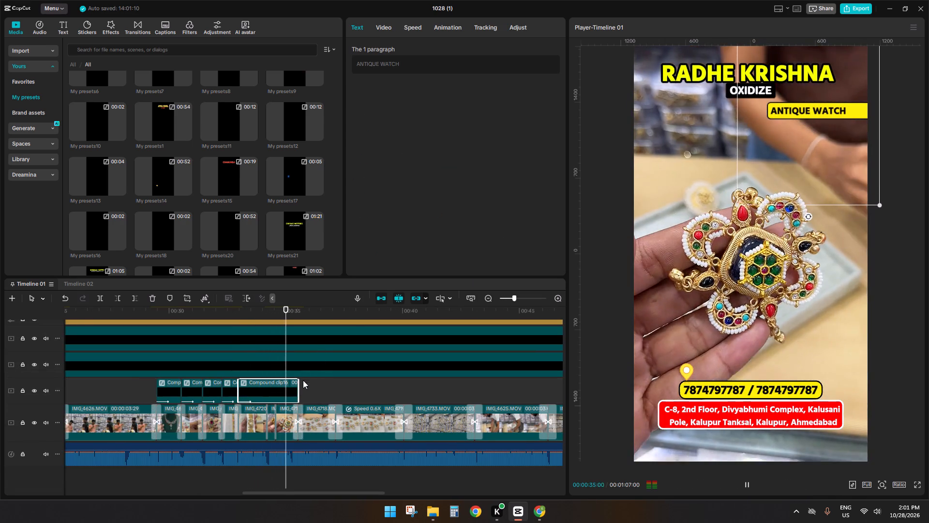
Play through the ANTIQUE WATCH banner and trim its end to where the ring shots begin, at about 00:34.
click(304, 380)
drag(304, 380, 269, 387)
key(space)
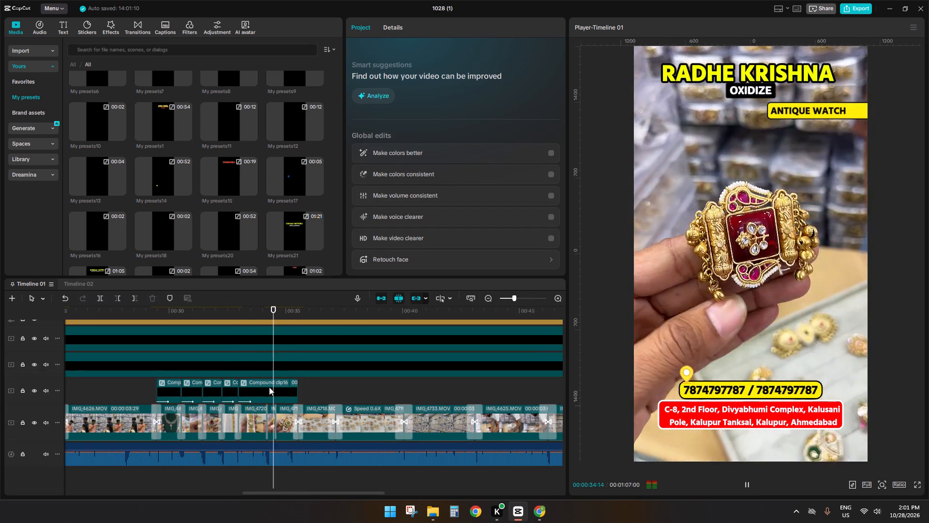
click(269, 387)
key(space)
click(268, 314)
click(279, 385)
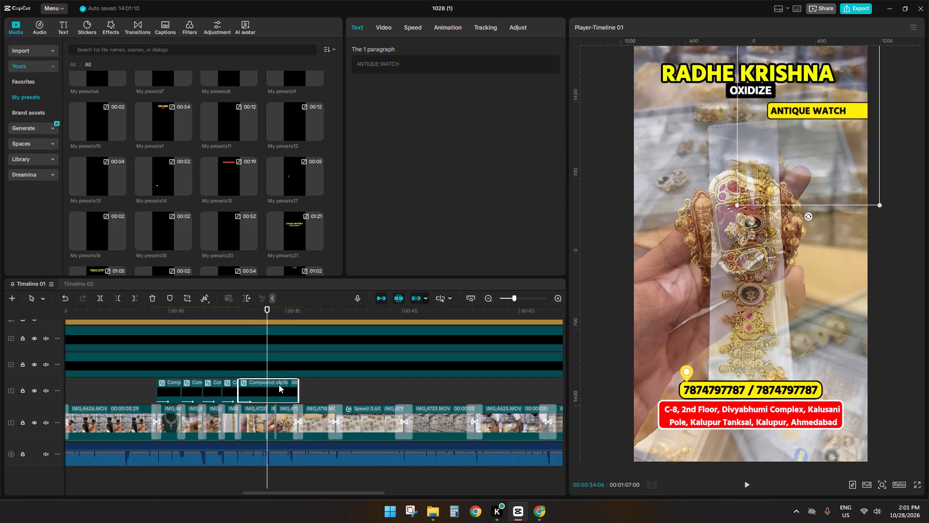
key(s)
key(d)
Duplicate the ANTIQUE WATCH banner directly after itself over the ring shots and end the copy just past 00:35.
click(256, 387)
key(ctrl+c)
key(ctrl+v)
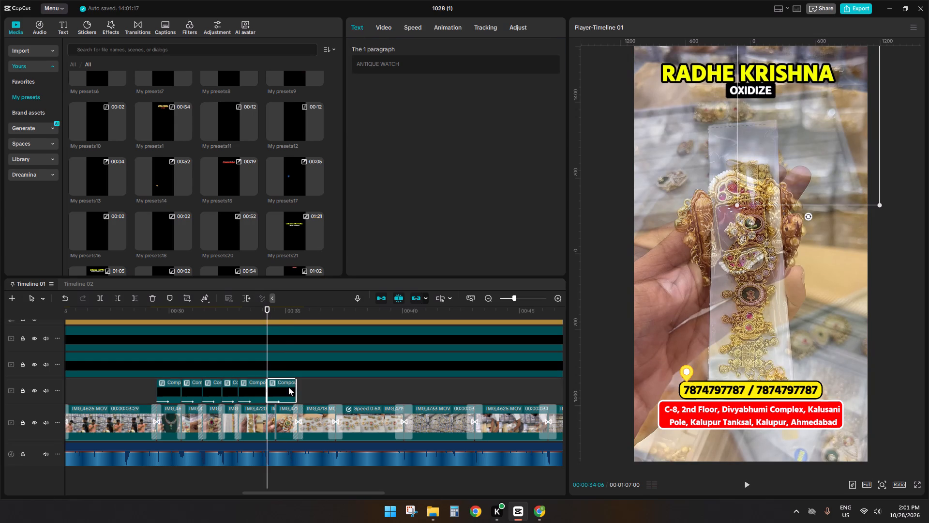
click(296, 387)
Change the ring shots' banner text to UNIQUE RINGS in all caps and align it at the left end of the yellow bar.
double_click(283, 389)
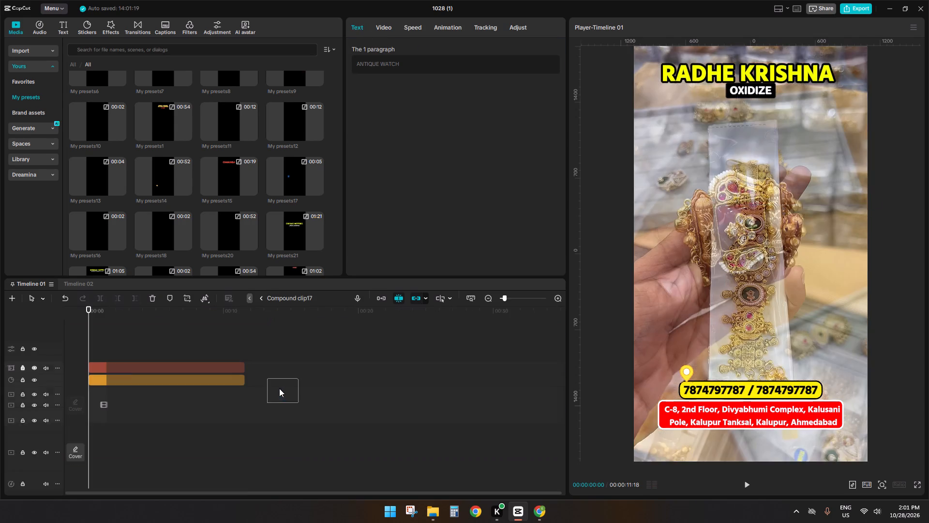
click(231, 369)
drag(425, 80, 205, 39)
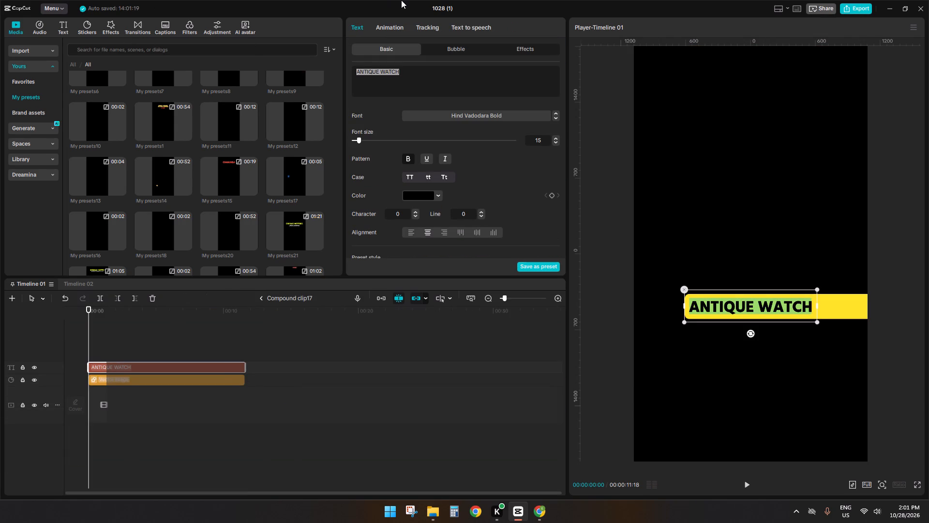
key(super+v)
click(458, 181)
key(ctrl+v)
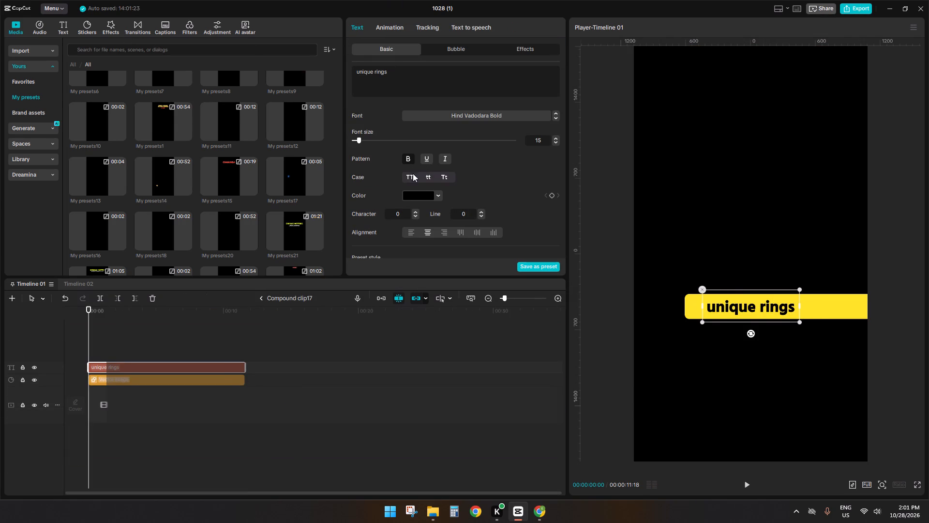
click(412, 174)
drag(762, 315, 749, 316)
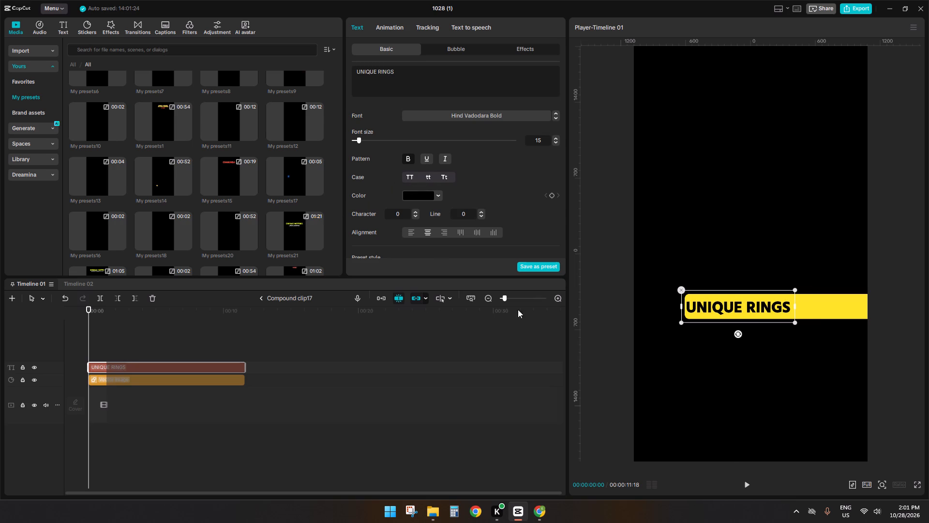
click(266, 299)
Duplicate the UNIQUE RINGS banner directly after itself and extend the copy's end to about 00:40.
key(space)
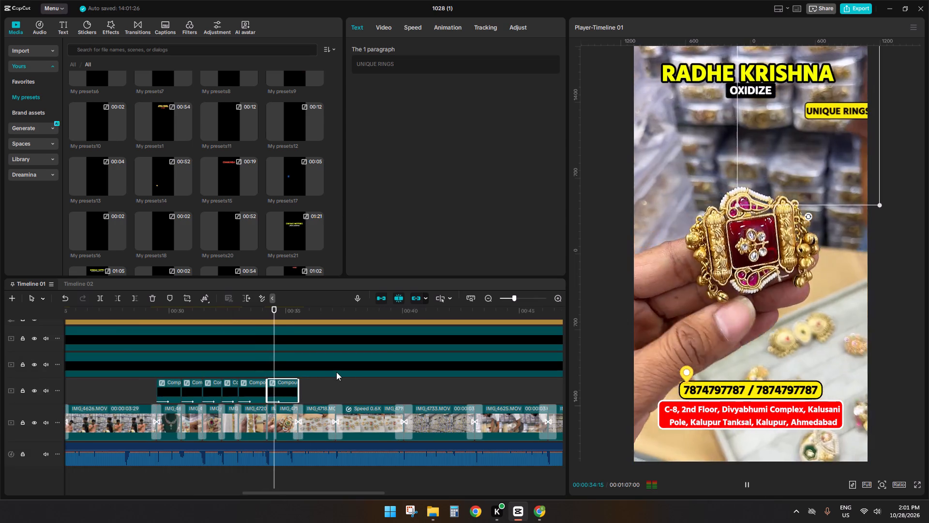
click(306, 385)
drag(306, 385, 299, 387)
key(ctrl+c)
key(ctrl+v)
key(space)
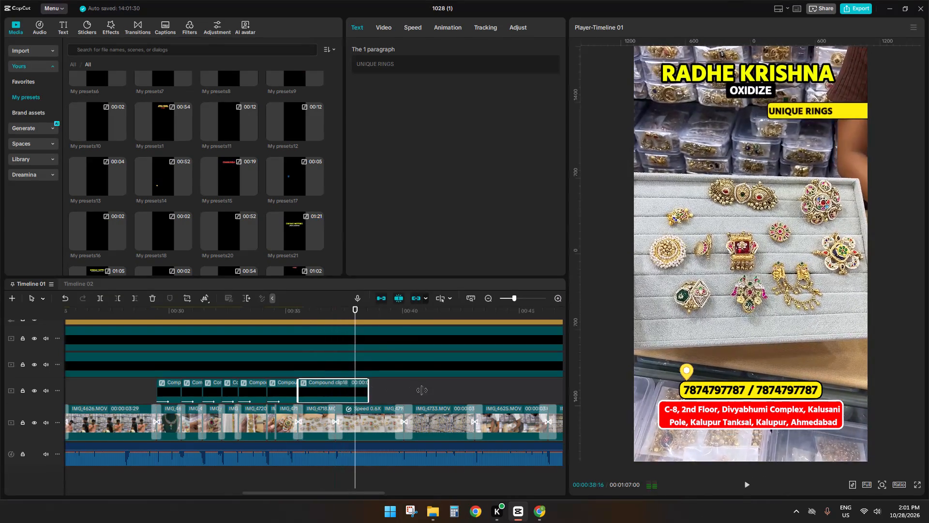
Change the extended banner's text to HAIR ACCESSORY in all caps and fit it at the left end of the yellow bar.
double_click(383, 391)
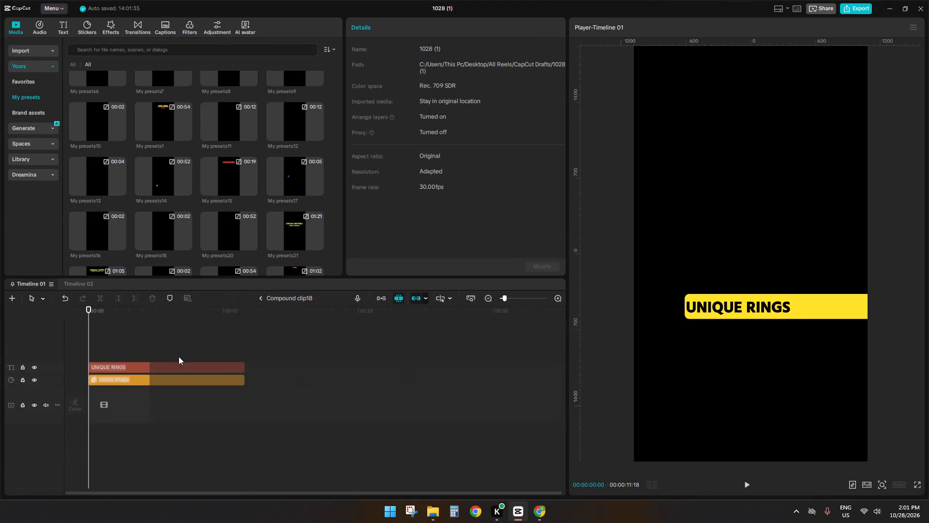
click(175, 364)
drag(417, 80, 207, 46)
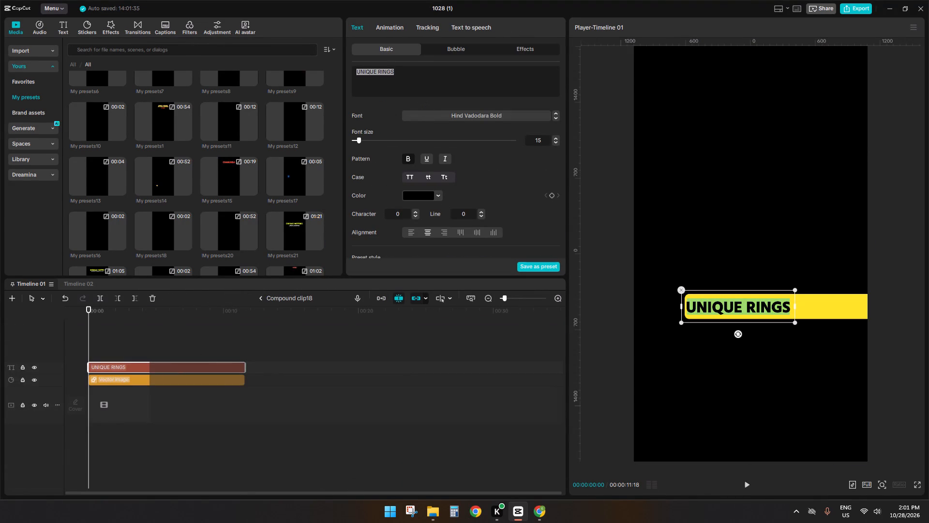
key(super+v)
click(439, 130)
key(ctrl+v)
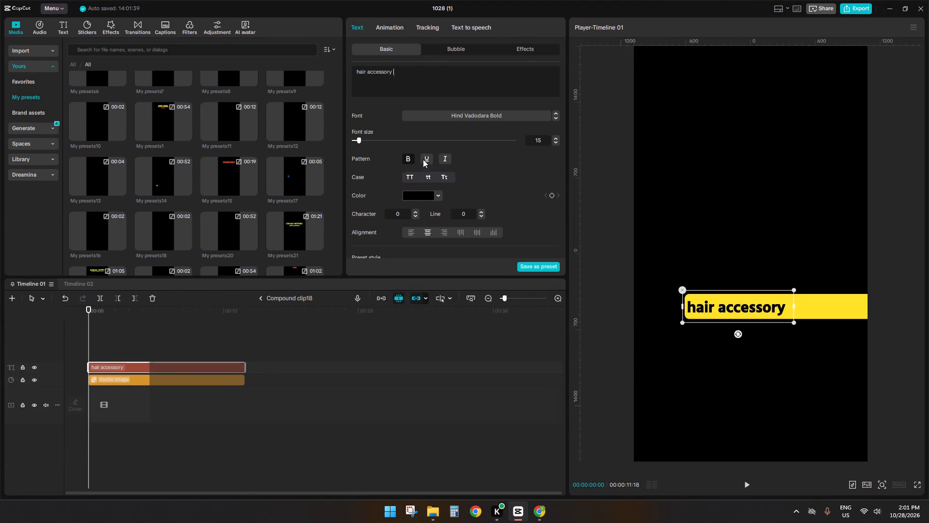
click(408, 176)
drag(736, 307, 751, 308)
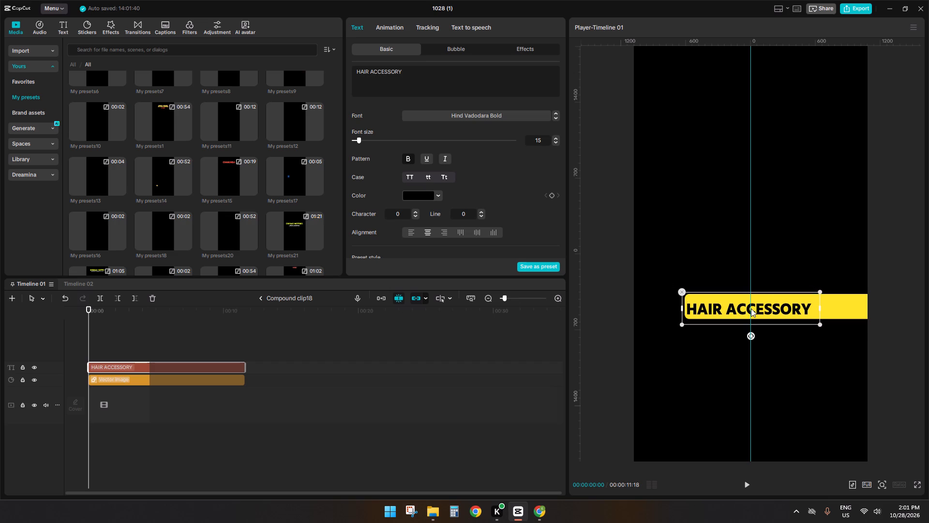
drag(751, 308, 753, 304)
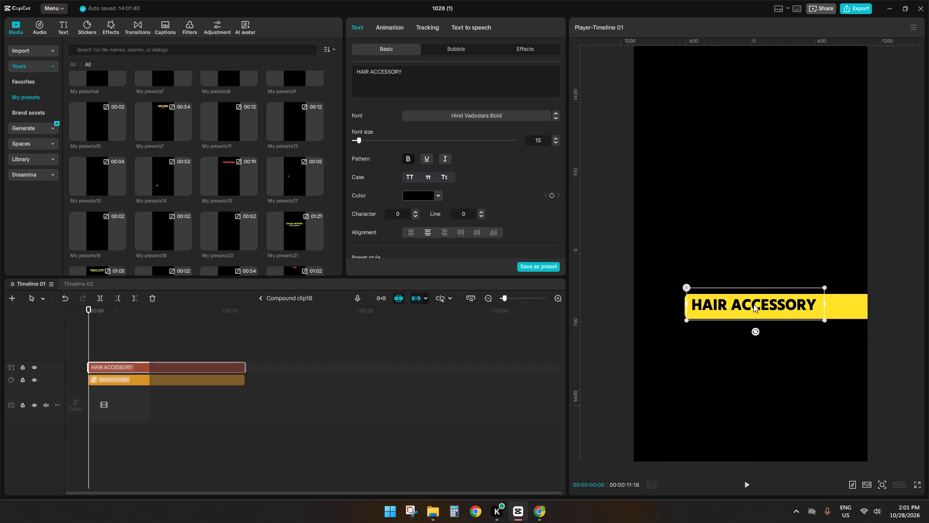
drag(753, 304, 751, 306)
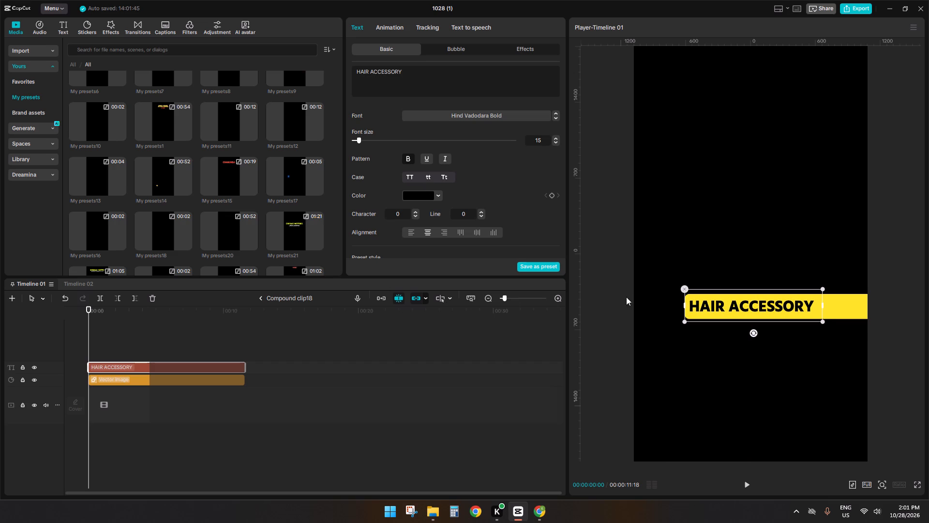
click(263, 298)
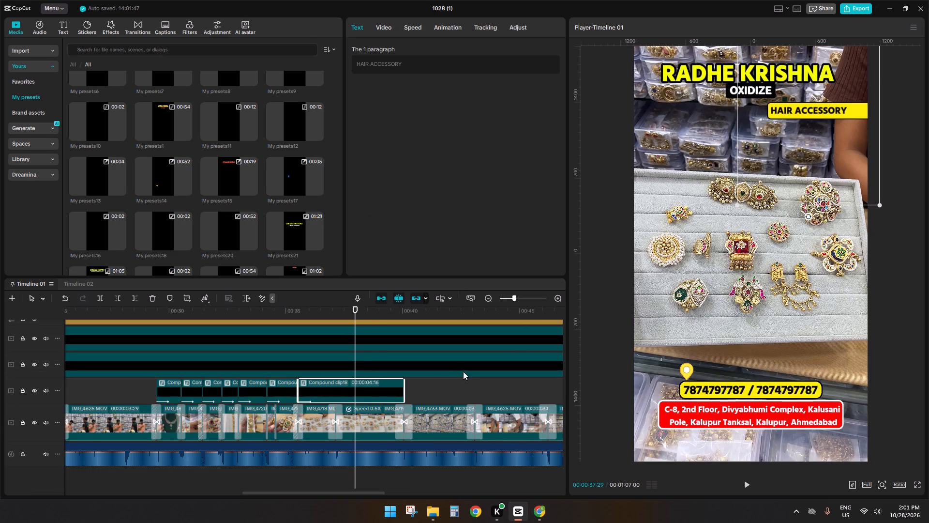
key(space)
ctrl+scroll(402, 385, down, 12)
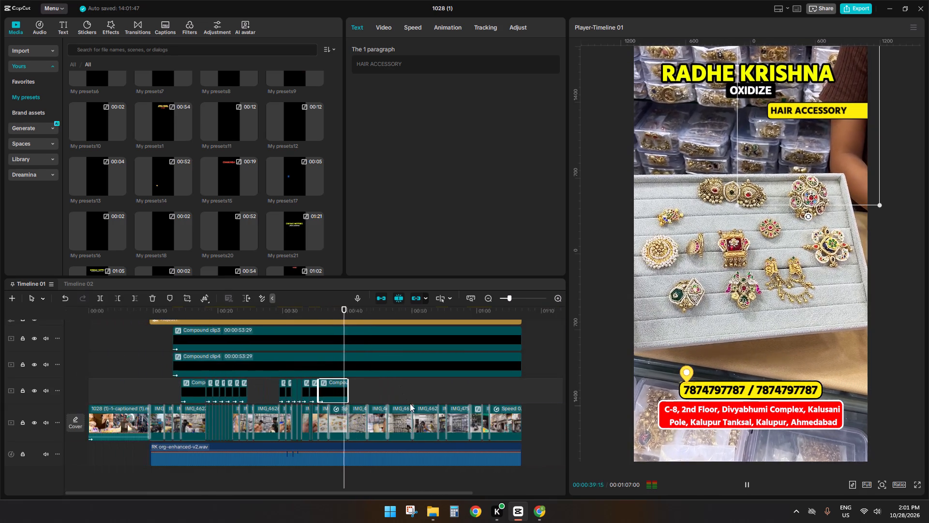
ctrl+scroll(410, 403, up, 6)
ctrl+scroll(416, 437, down, 1)
ctrl+scroll(416, 437, up, 1)
click(371, 388)
drag(370, 388, 347, 398)
key(space)
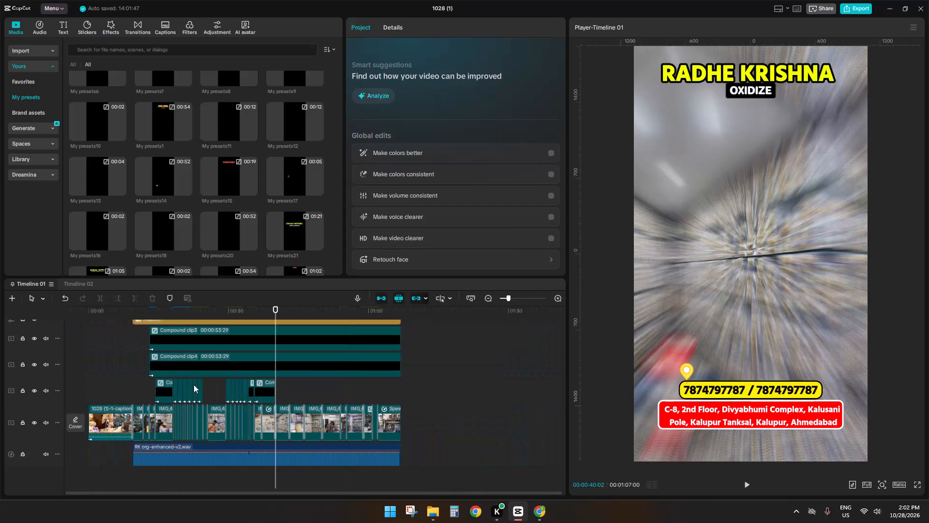
click(163, 392)
key(ctrl+c)
key(ctrl+v)
ctrl+scroll(311, 401, up, 2)
ctrl+scroll(310, 401, down, 1)
ctrl+scroll(310, 401, up, 7)
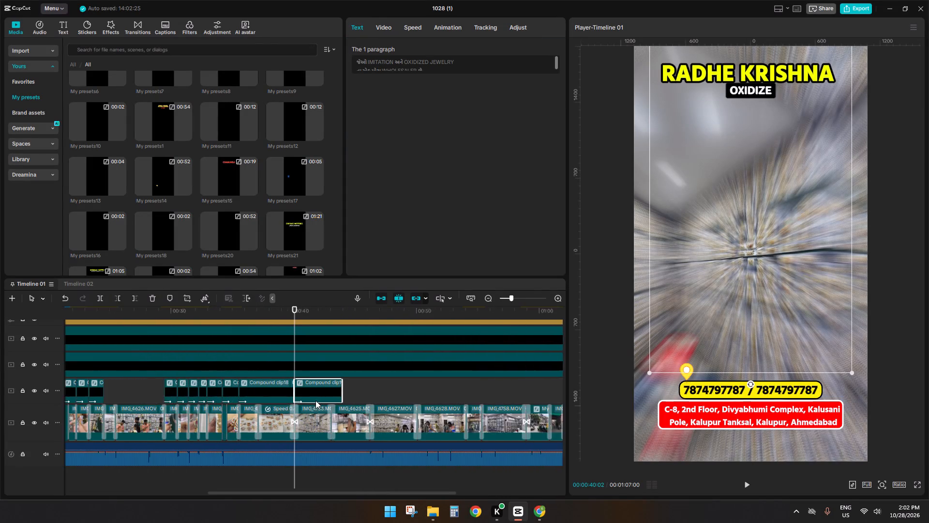
ctrl+scroll(315, 400, up, 4)
Replace the pasted banner's text with two lines, "આમને ત્યાંથી તમે માત્ર અને માત્ર WHOLESALE" and "માં જ ખરીદી કરી શકો છો", in all caps.
ctrl+double_click(325, 395)
click(186, 374)
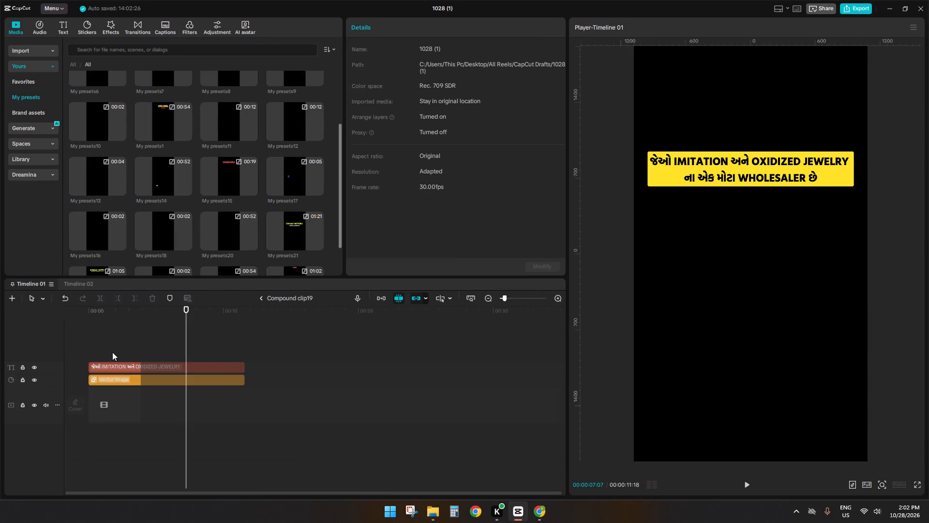
click(137, 371)
drag(451, 89, 233, 29)
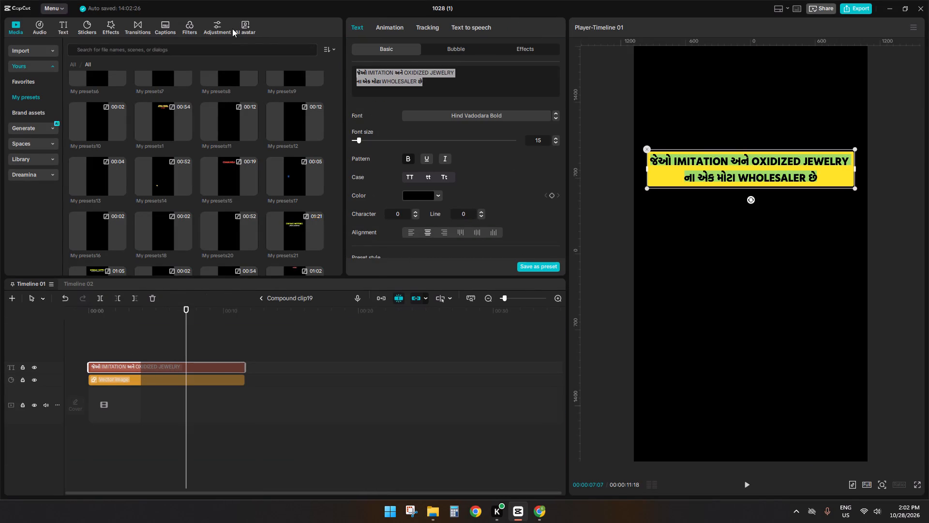
key(ctrl+v)
click(445, 73)
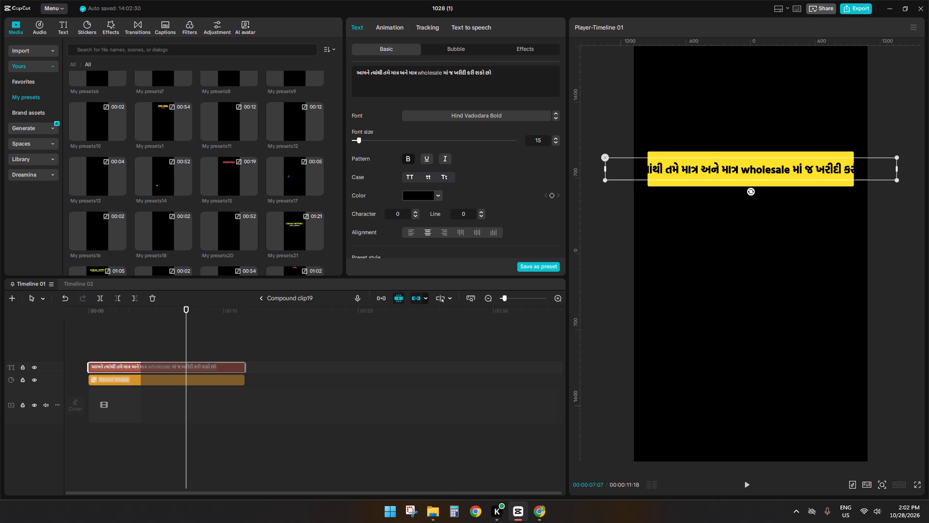
key(Return)
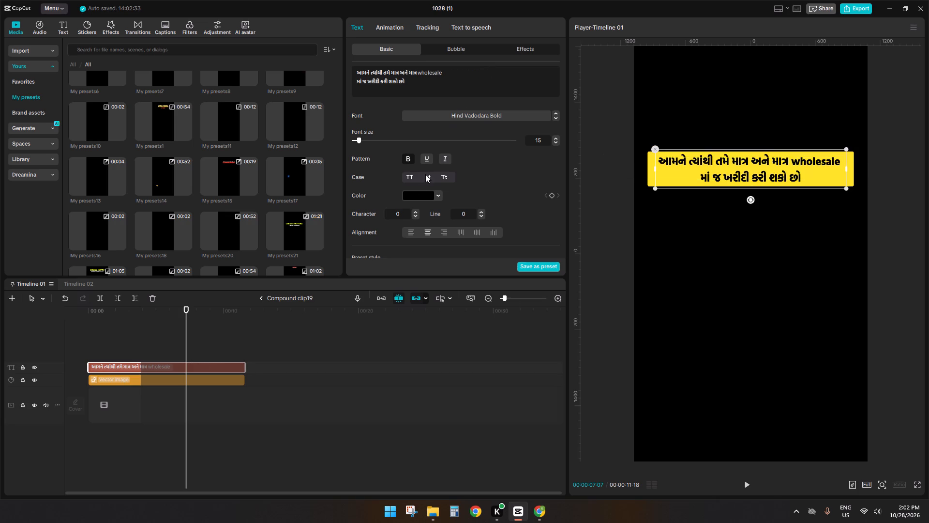
click(410, 174)
click(262, 296)
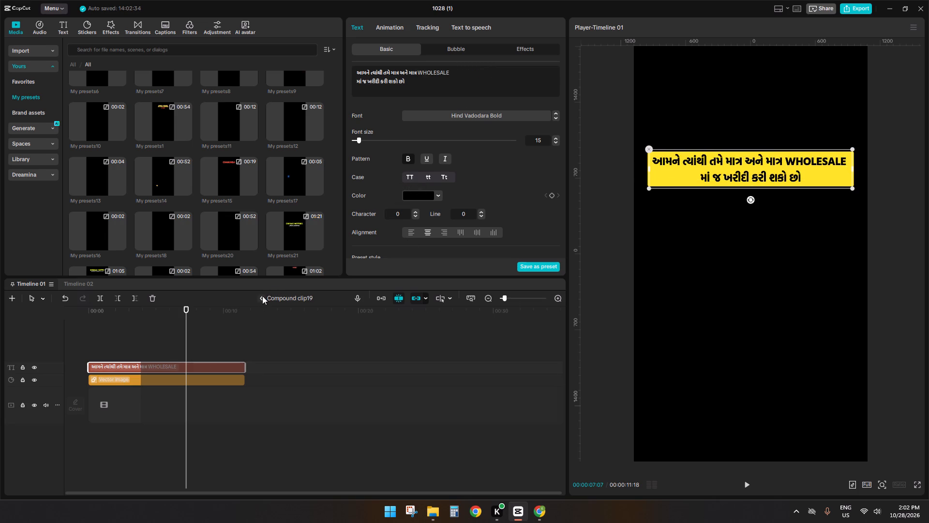
Play the WHOLESALE banner and shorten its end to the end of its shop shot, at about 00:43.
key(space)
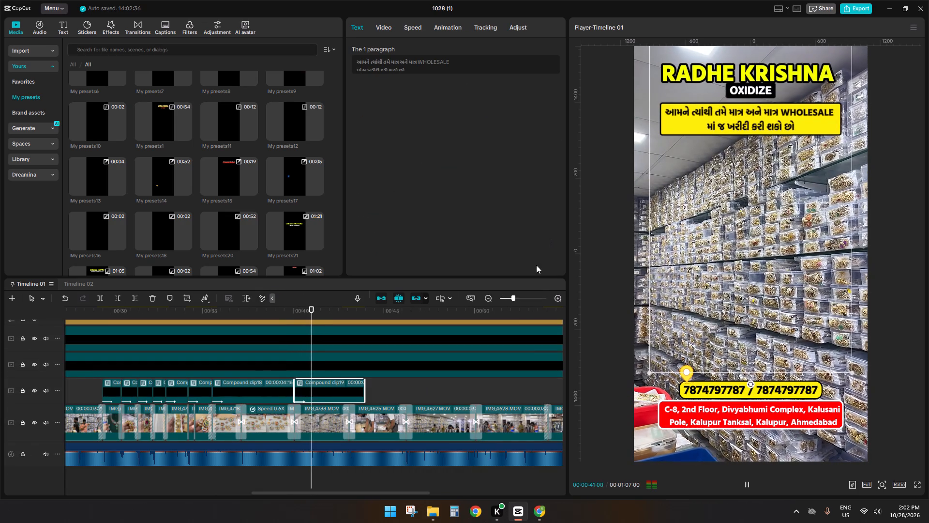
drag(366, 391, 348, 395)
key(space)
Find the next caption point by playback, add the favourite SHOW text template at about 00:47, and replay from just before it.
click(459, 381)
key(space)
click(424, 390)
key(space)
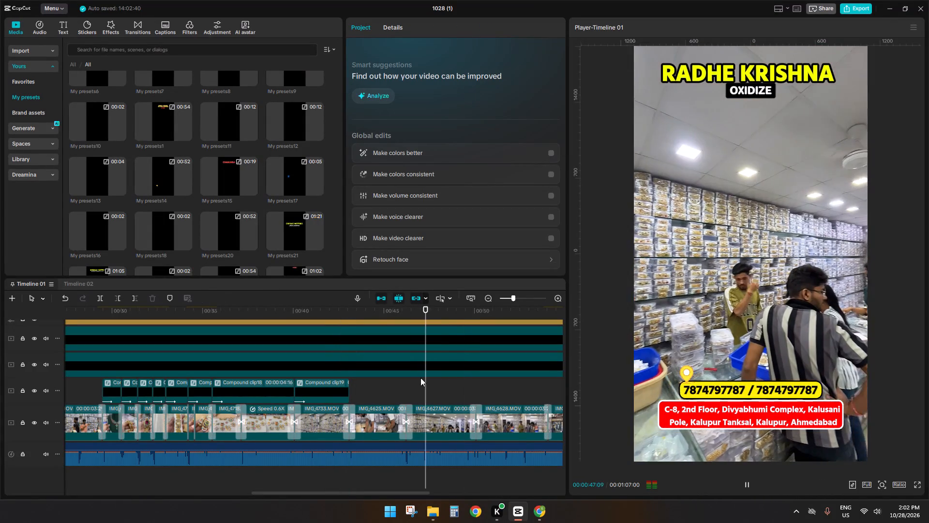
key(space)
click(65, 31)
click(40, 78)
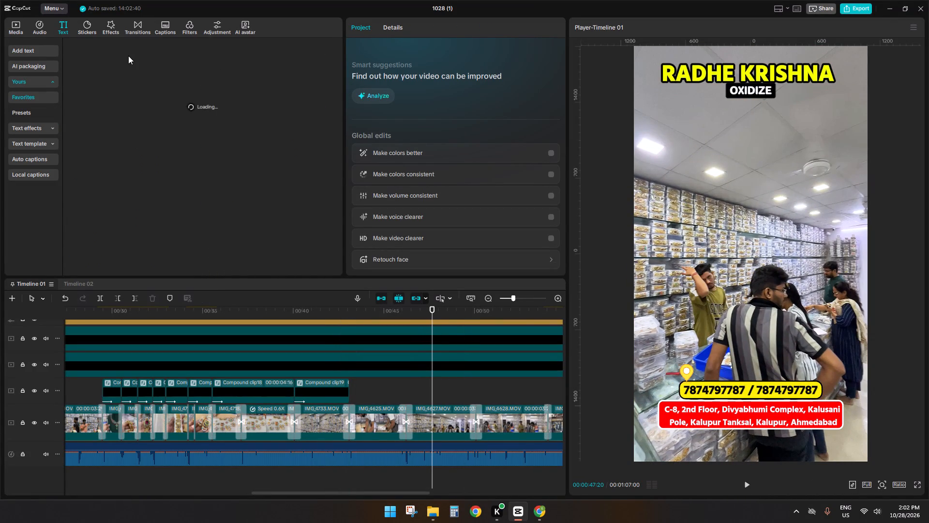
click(118, 54)
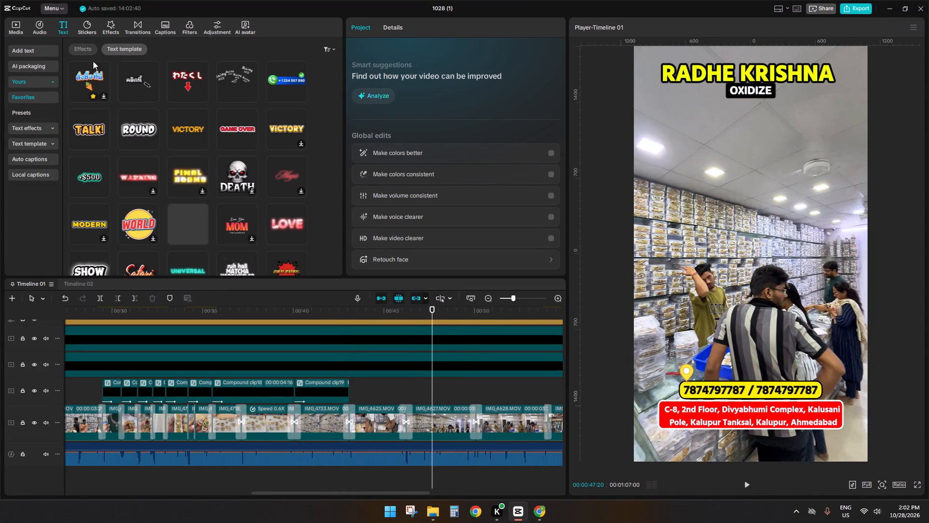
scroll(170, 236, down, 2)
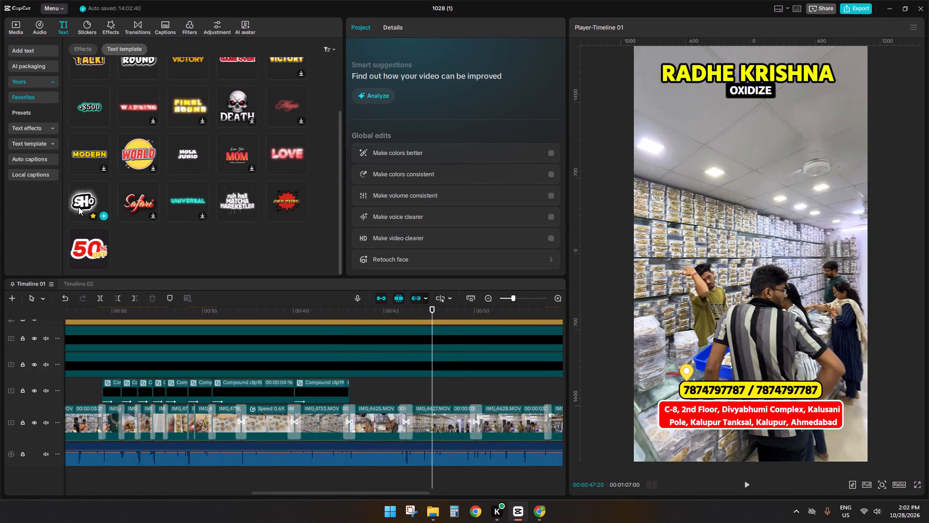
drag(78, 207, 425, 397)
click(415, 398)
key(space)
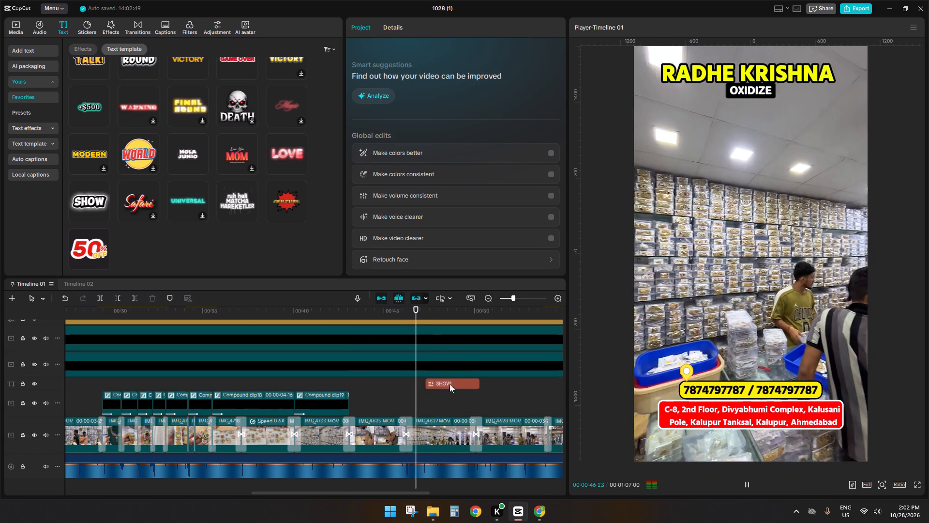
Align the SHOW text template's start with the playhead at about 00:47 and replace its text with "business".
key(space)
drag(436, 382, 439, 402)
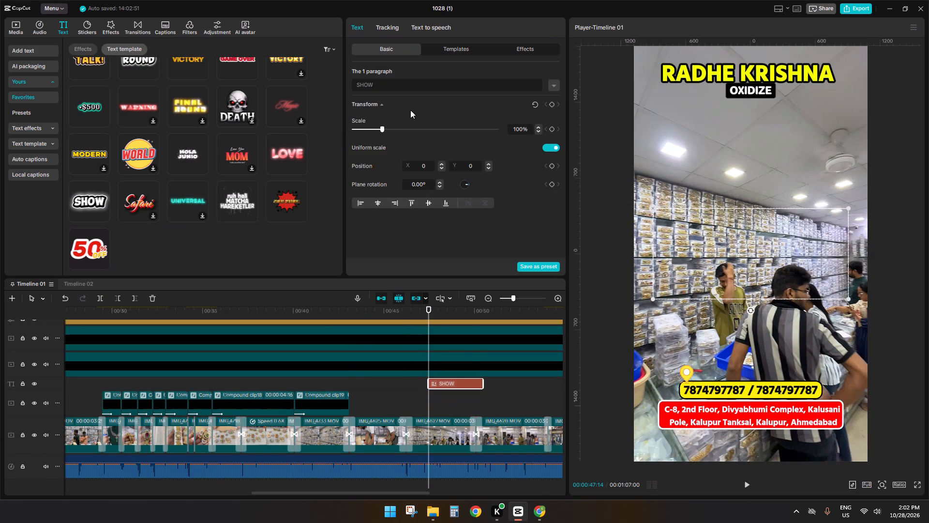
drag(400, 85, 366, 81)
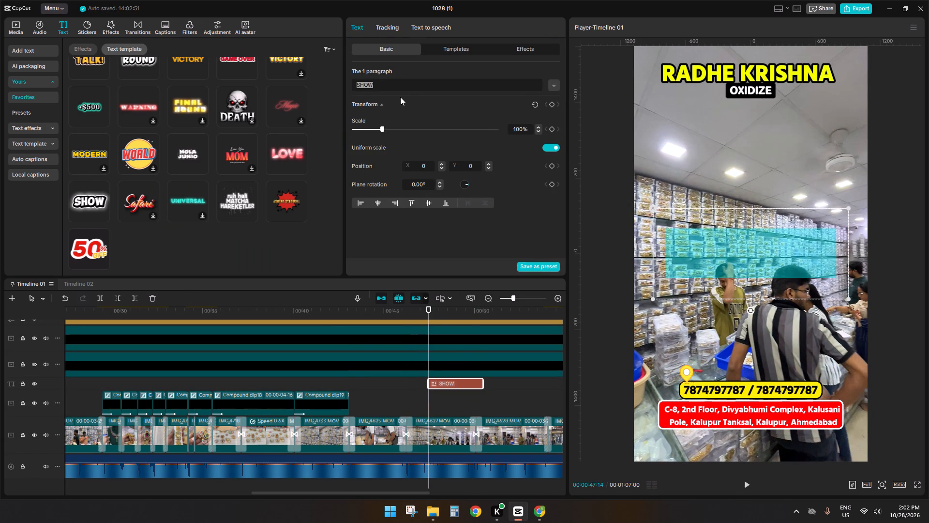
key(super+v)
click(413, 193)
key(ctrl+v)
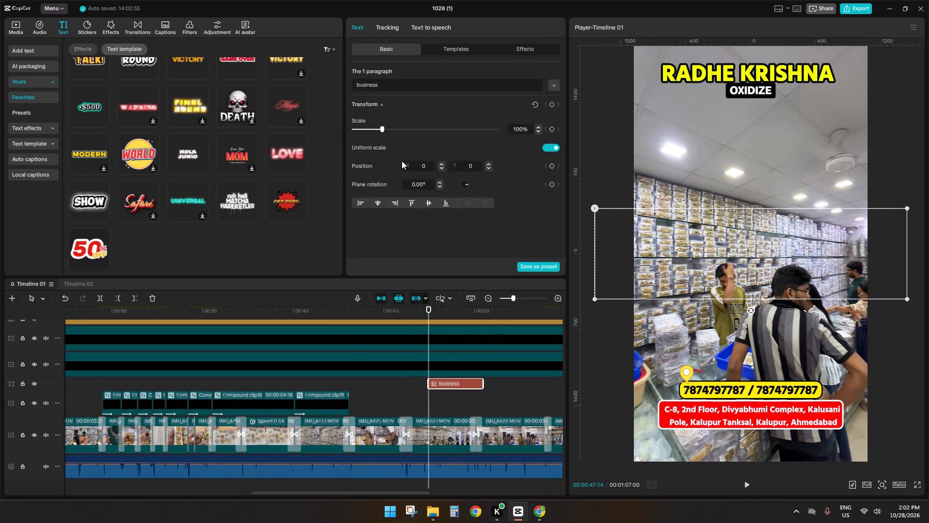
Scale the BUSINESS text down to 27% and centre it just below the OXIDIZE title, at Y 1318.
drag(380, 129, 366, 130)
key(space)
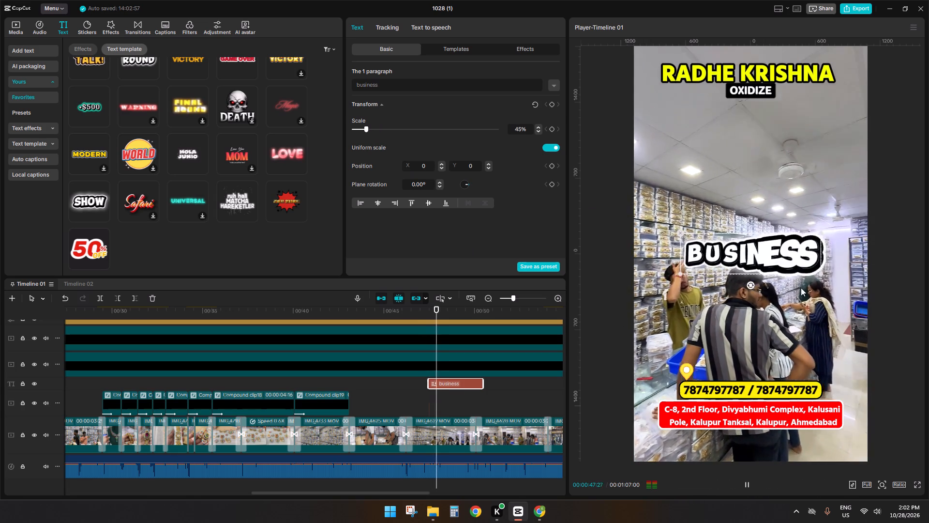
key(space)
drag(822, 230, 779, 251)
drag(755, 261, 758, 245)
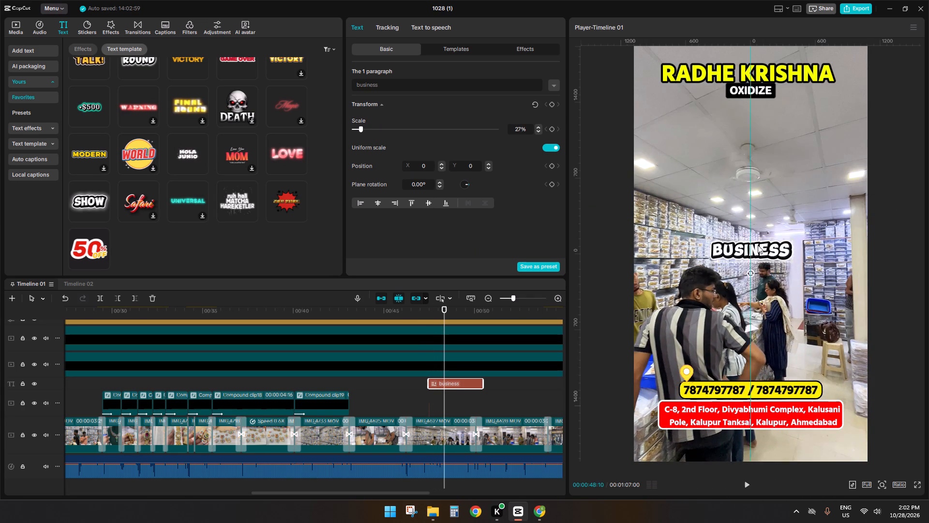
drag(758, 245, 754, 118)
Play the BUSINESS text and shorten its end to about 00:50, where its shop shot ends.
key(space)
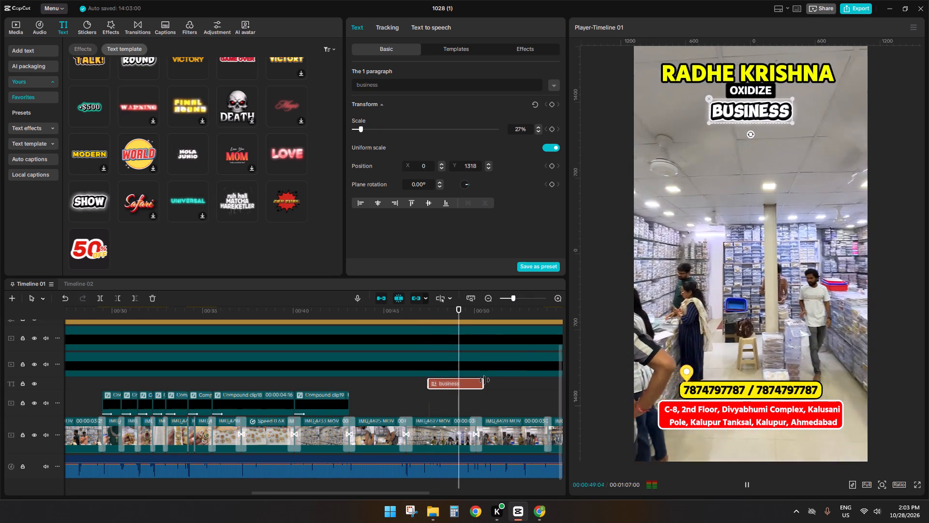
drag(484, 380, 473, 384)
key(space)
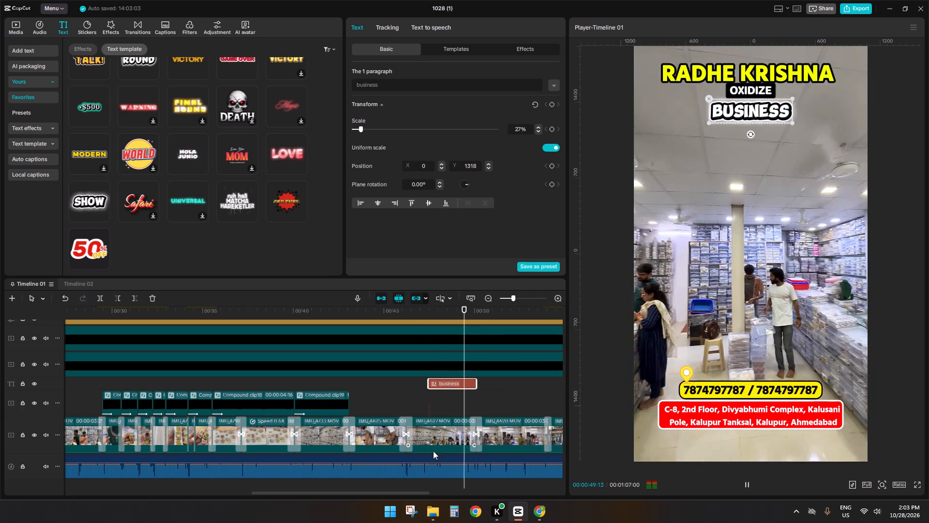
Play on to the storefront shot at 00:54, search stickers for "shop now", and add the red SHOP NOW cart sticker there.
drag(427, 492, 536, 494)
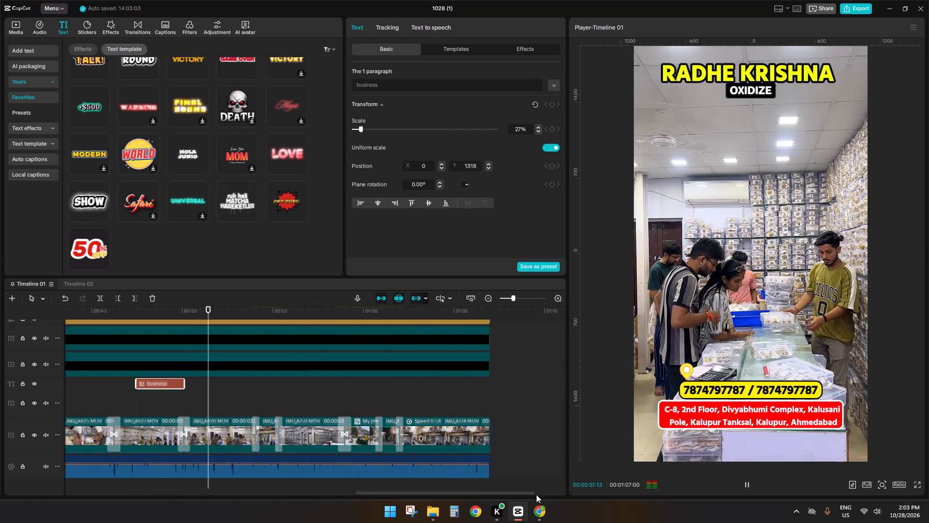
drag(536, 494, 537, 494)
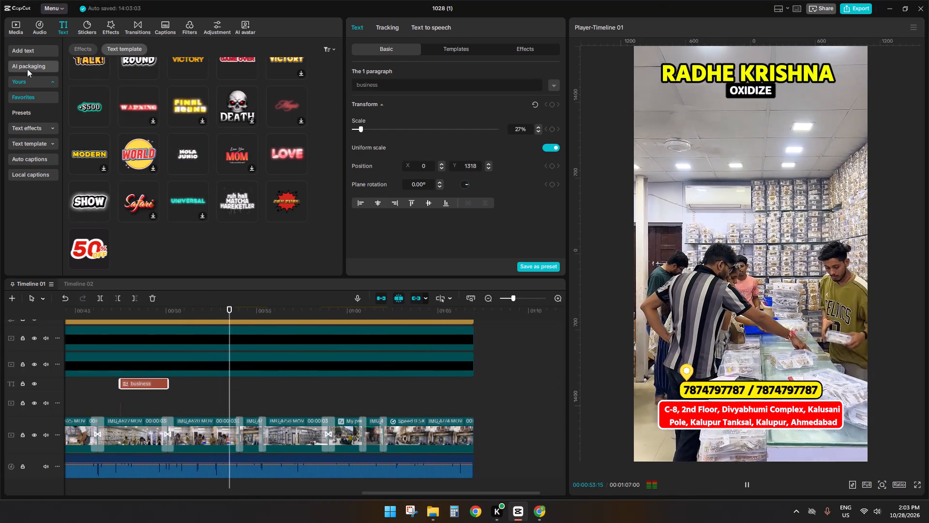
key(space)
click(19, 28)
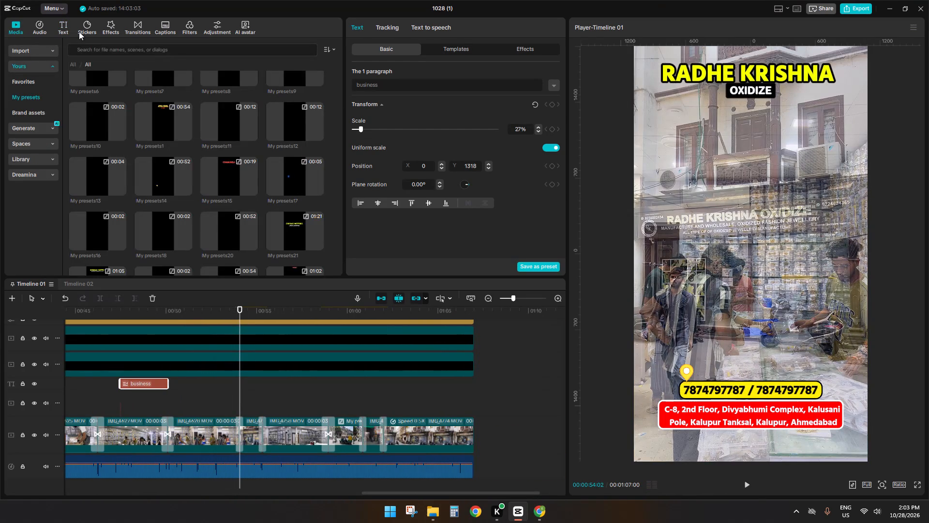
click(79, 31)
click(36, 62)
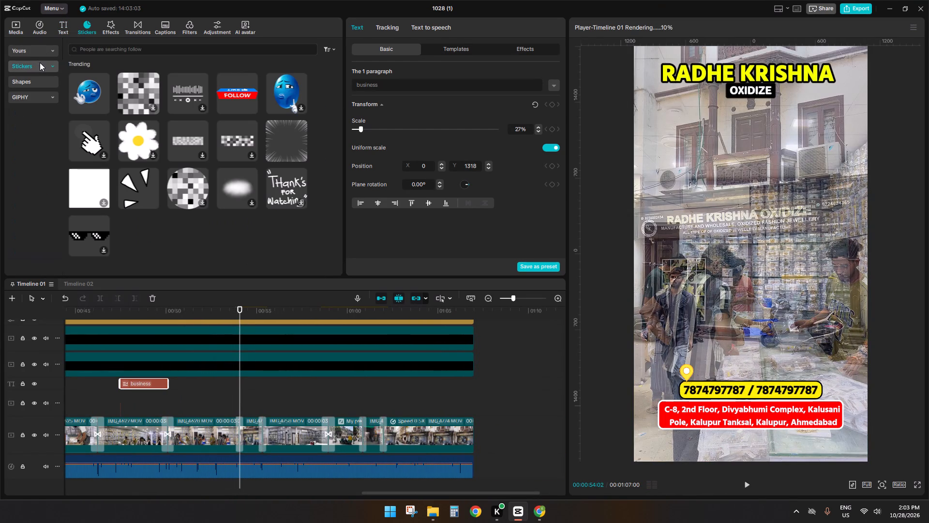
click(23, 50)
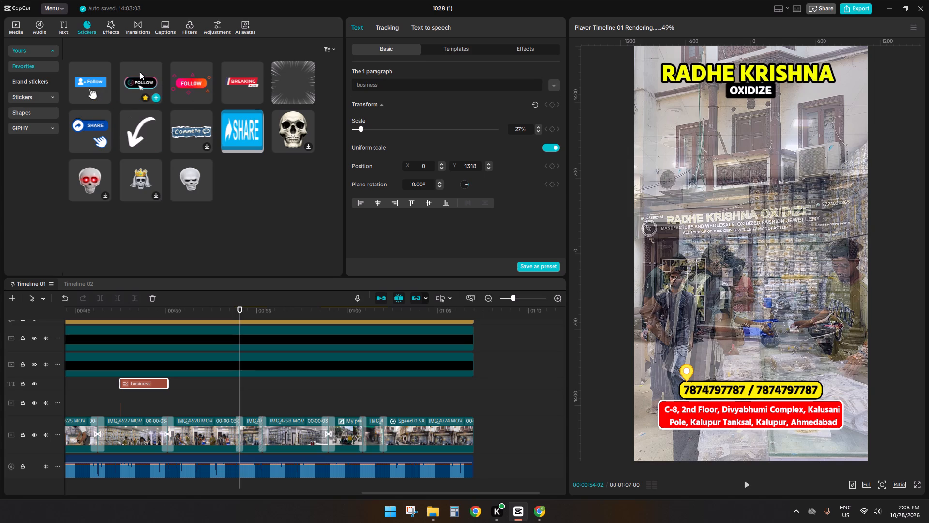
click(29, 92)
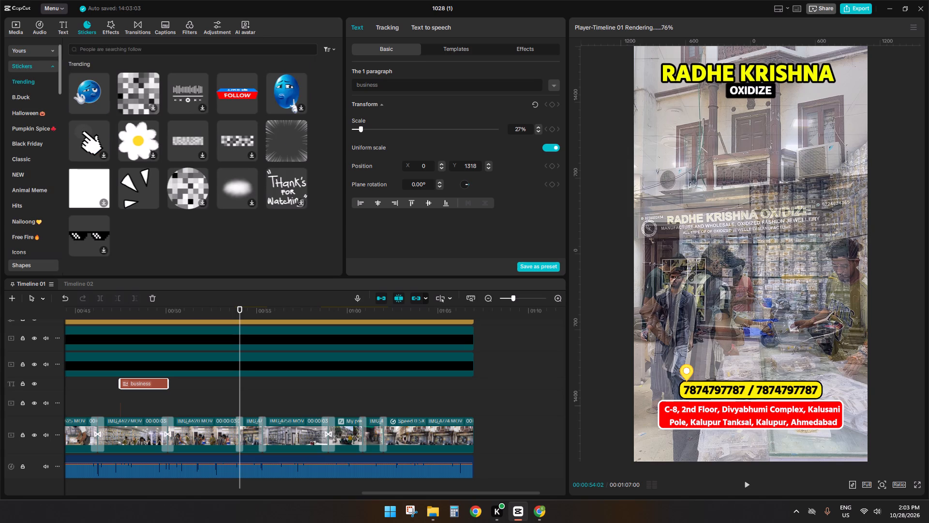
click(91, 46)
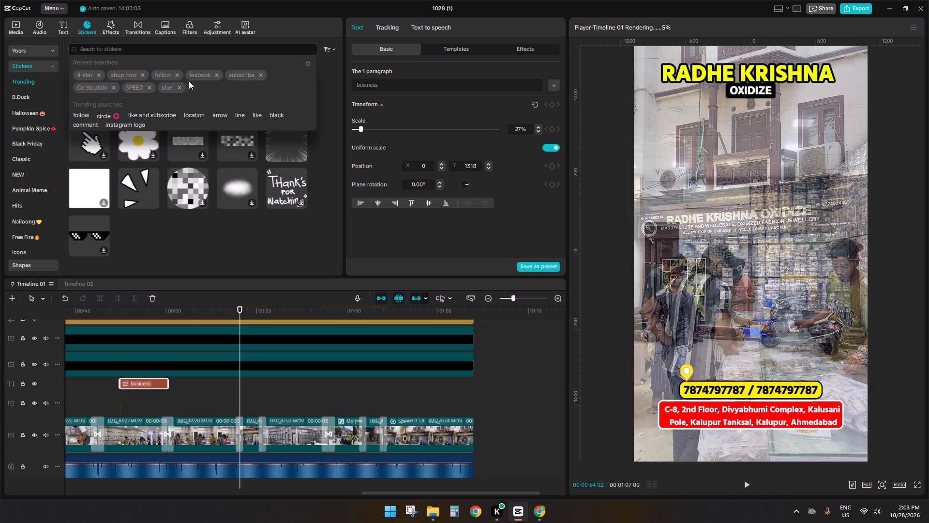
click(126, 76)
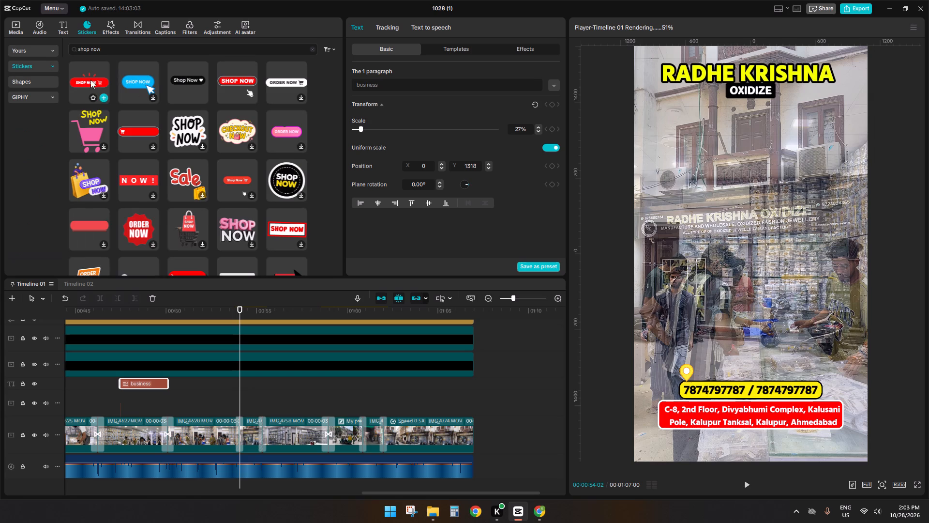
drag(90, 80, 239, 404)
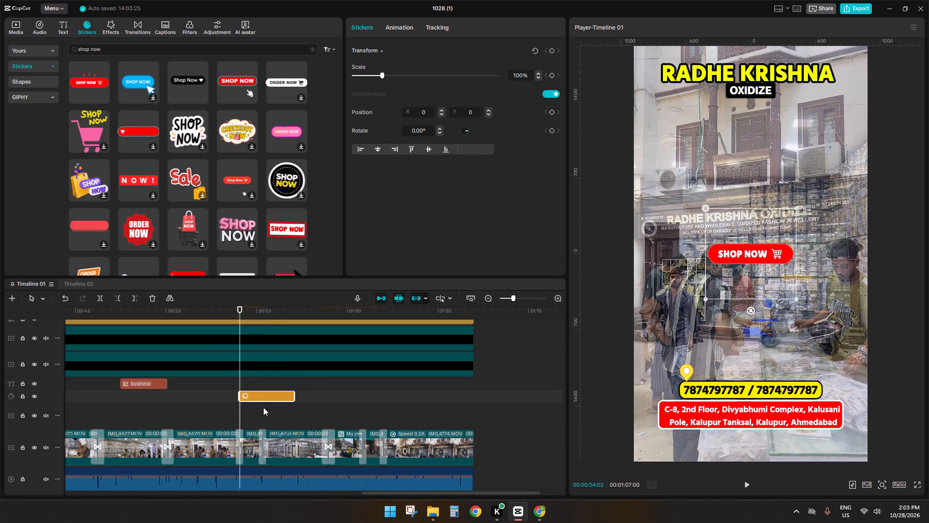
Move the SHOP NOW sticker below the OXIDIZE title, at Y 1173, and shorten its end to about 00:56.
key(space)
key(space)
drag(726, 268, 724, 141)
key(space)
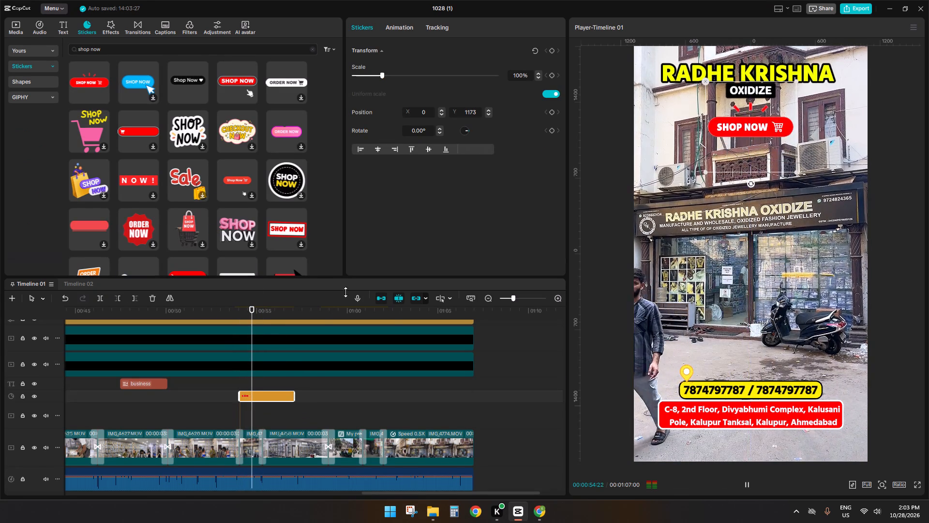
key(space)
drag(294, 393, 279, 397)
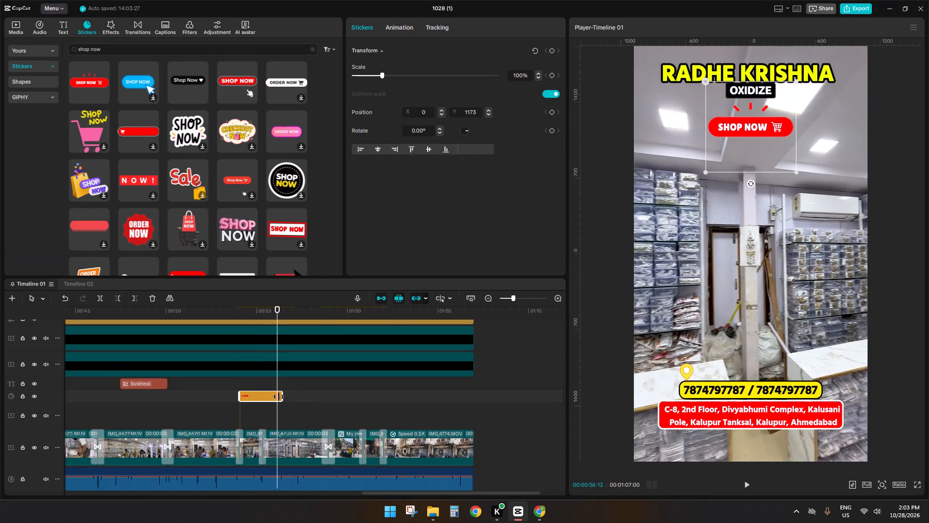
drag(279, 397, 275, 398)
Add My presets18, the woman holding a phone, directly after the SHOP NOW sticker and lower it to Y -445.
click(15, 20)
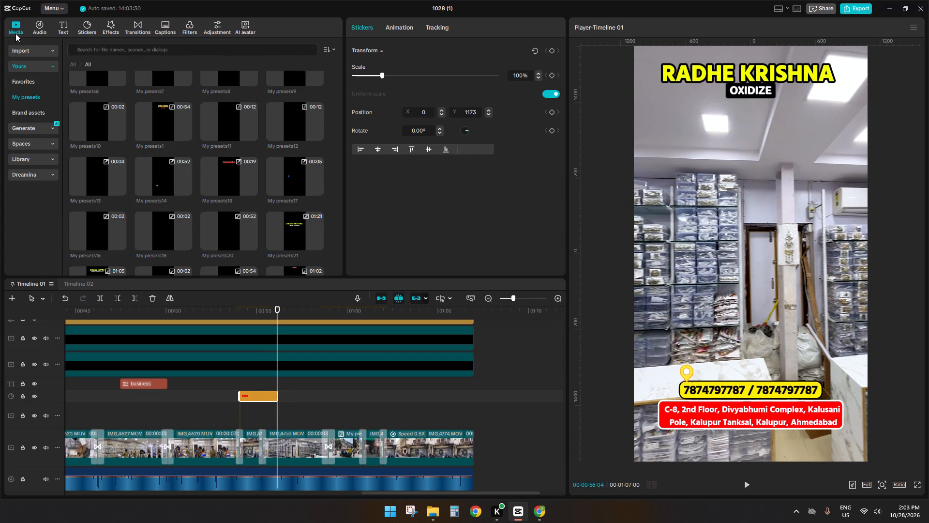
scroll(162, 162, down, 4)
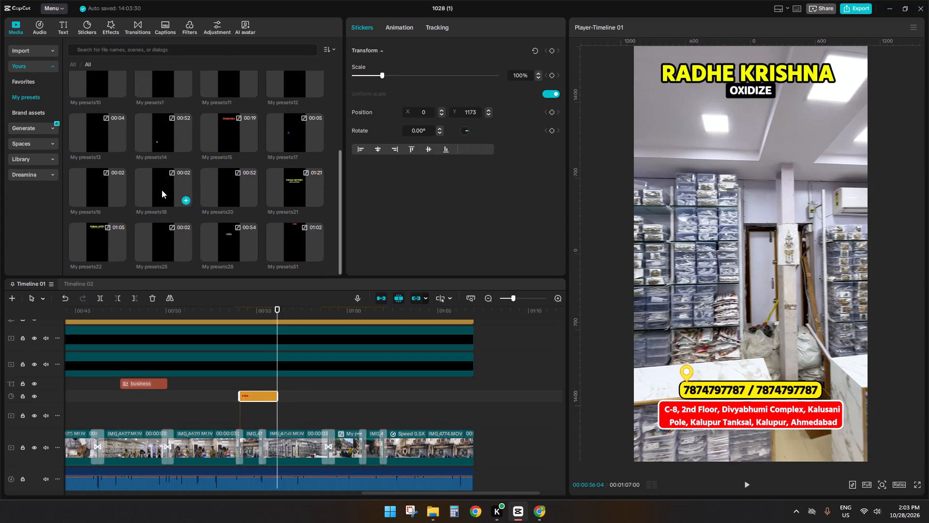
click(162, 190)
click(163, 222)
click(163, 192)
drag(165, 187, 176, 186)
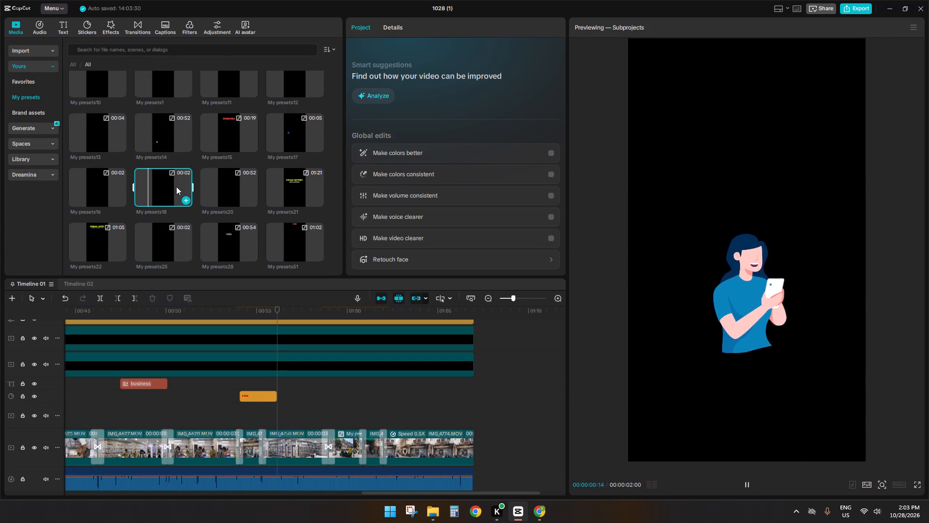
drag(176, 186, 278, 418)
key(space)
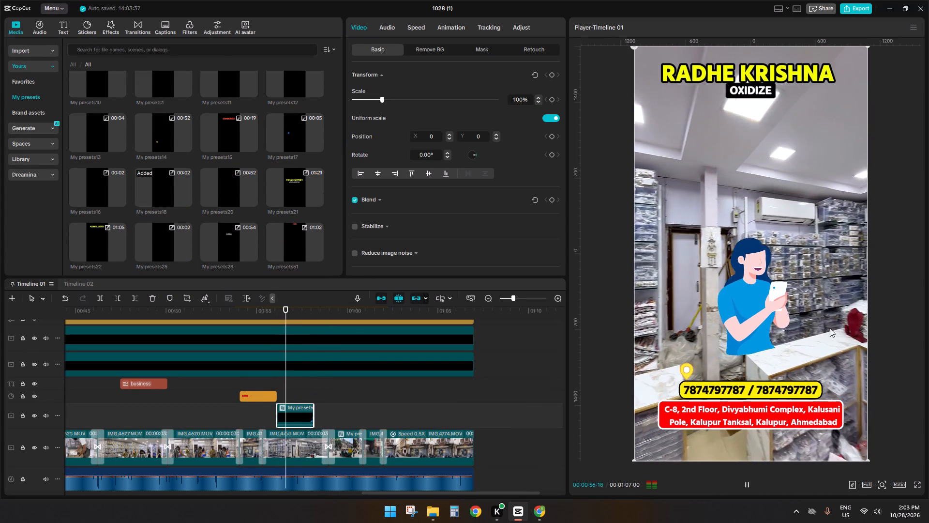
drag(763, 289, 765, 338)
Play on to about 01:05 and add My presets25, the SHARE animation, on the overlay track over the closing storefront shot.
key(space)
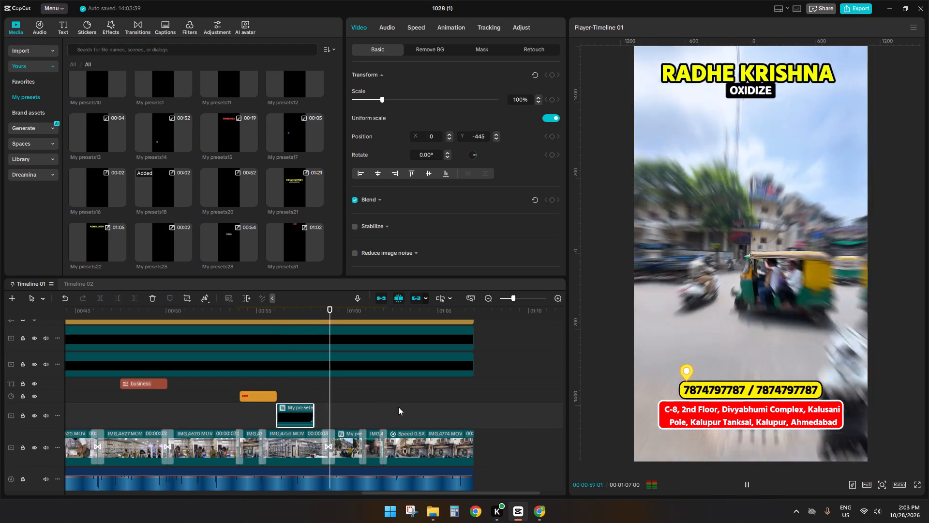
click(398, 407)
key(space)
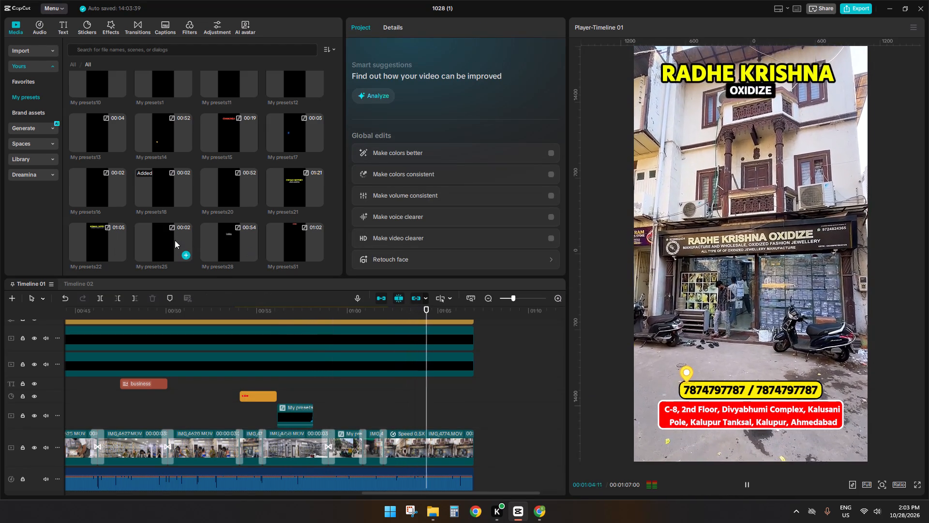
key(space)
drag(164, 240, 446, 420)
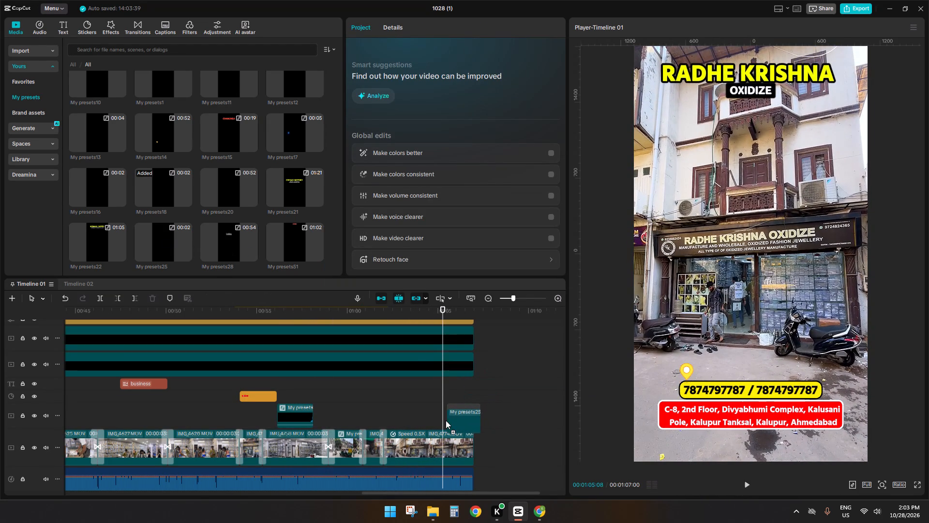
drag(446, 420, 441, 418)
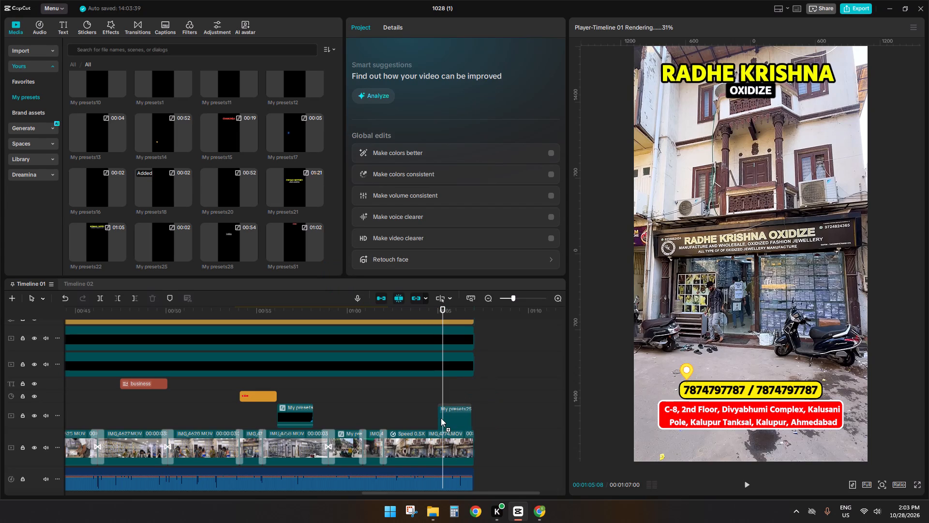
drag(441, 418, 438, 418)
key(space)
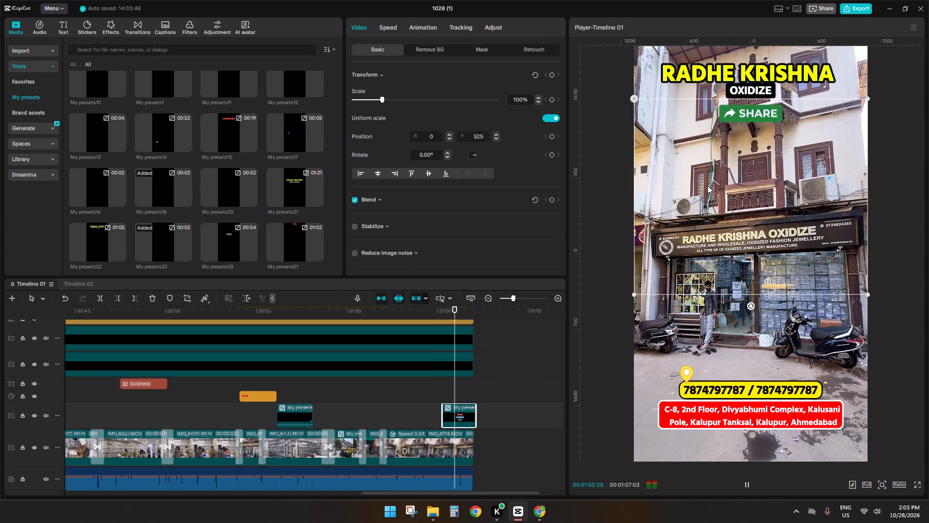
Add the favourite sound effect "Click (small button sound)" at about 00:13, where the two long title compound clips start.
ctrl+scroll(360, 397, down, 12)
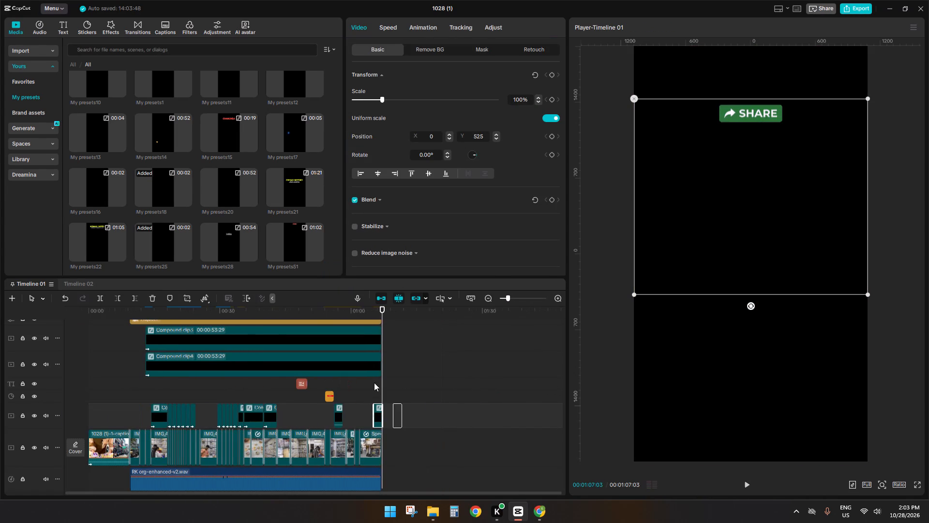
click(373, 383)
drag(373, 383, 0, 392)
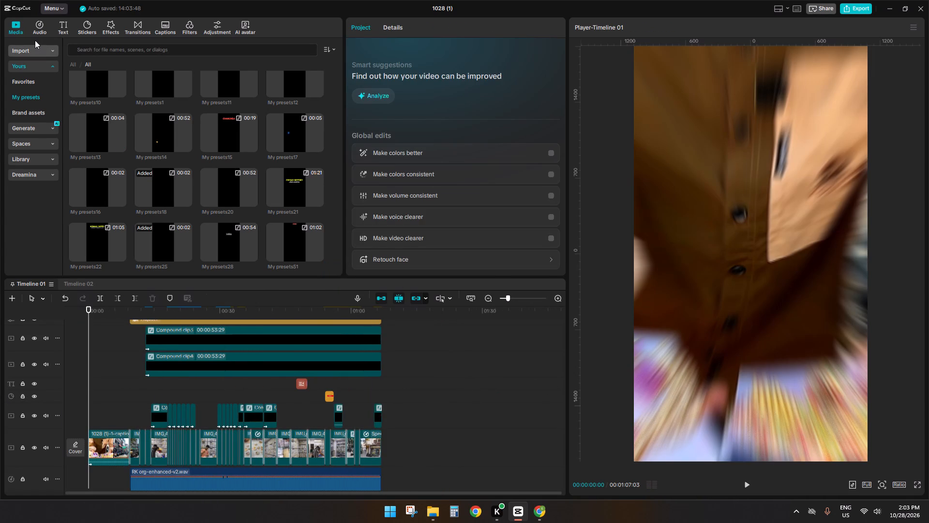
click(40, 29)
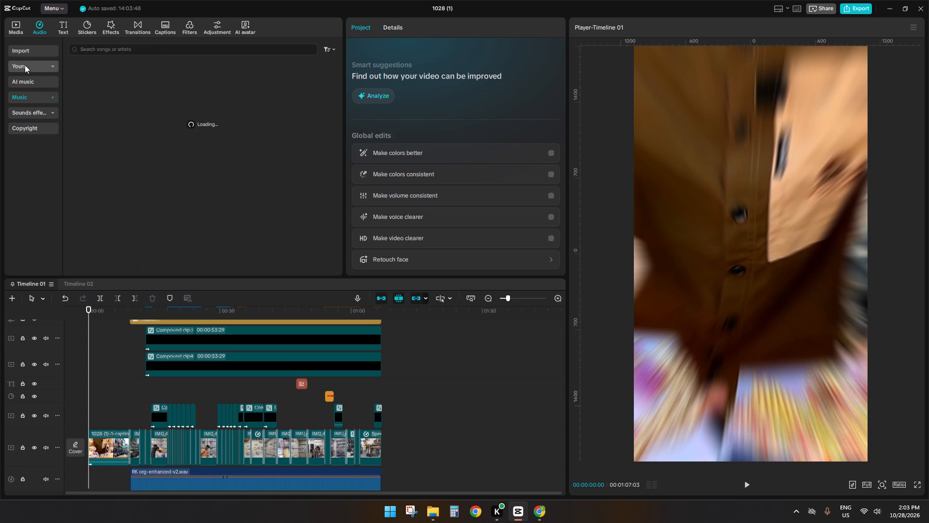
click(19, 67)
click(122, 47)
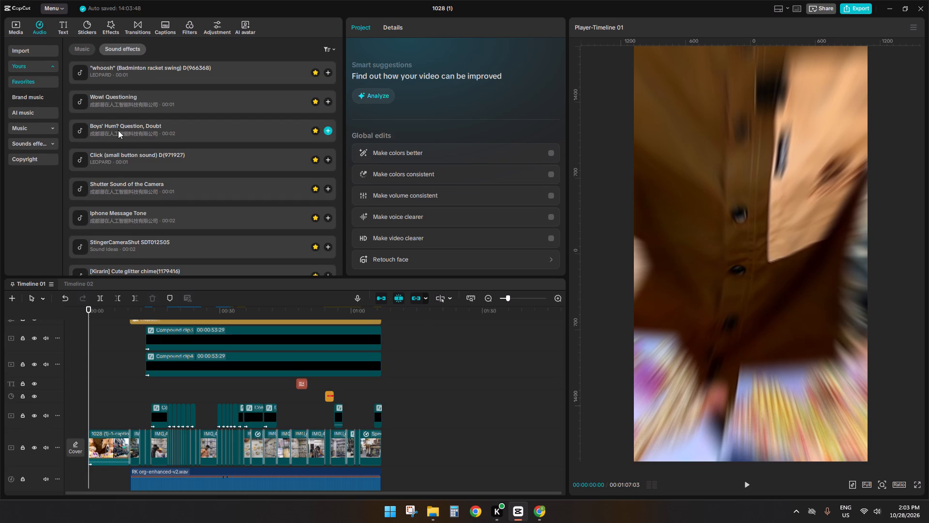
click(118, 130)
click(111, 164)
drag(111, 164, 150, 373)
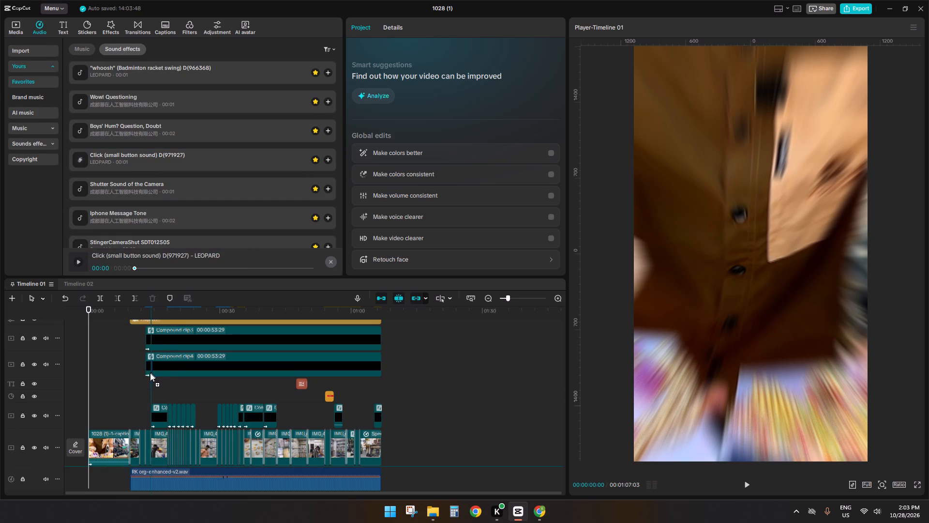
drag(150, 373, 146, 390)
Copy the button click sound onto the start of each small compound clip in the first overlay group, from about 00:14 to 00:23.
key(ctrl+c)
ctrl+scroll(161, 393, up, 5)
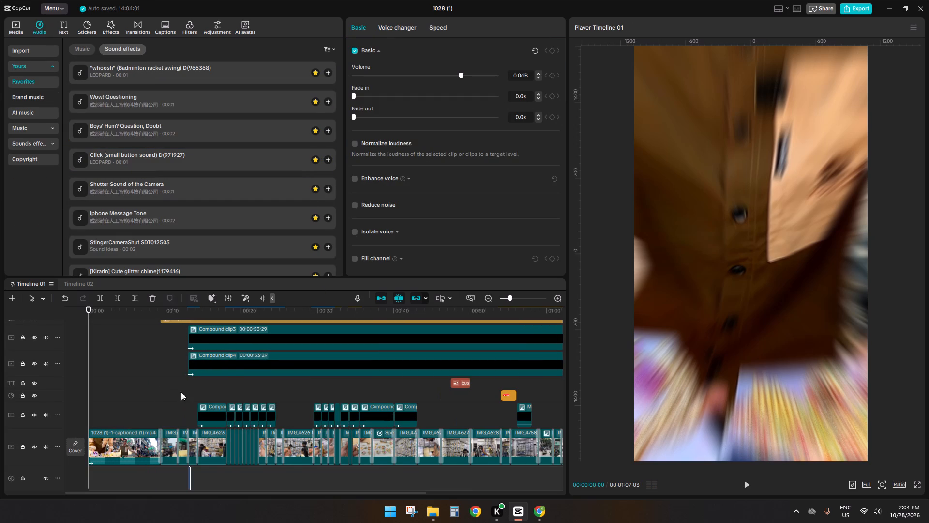
ctrl+click(195, 395)
key(ctrl+v)
ctrl+click(225, 388)
key(ctrl+v)
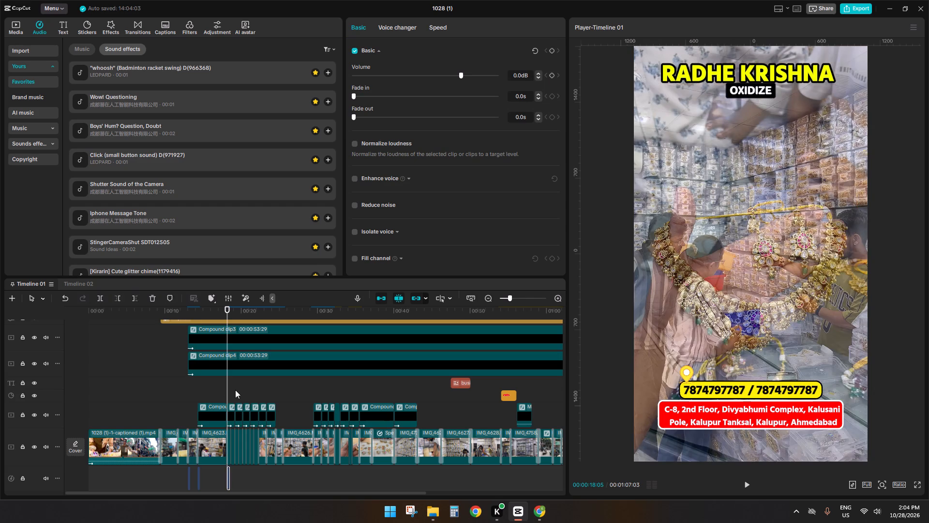
ctrl+click(235, 390)
key(ctrl+v)
ctrl+click(244, 392)
key(ctrl+v)
ctrl+click(250, 395)
key(ctrl+v)
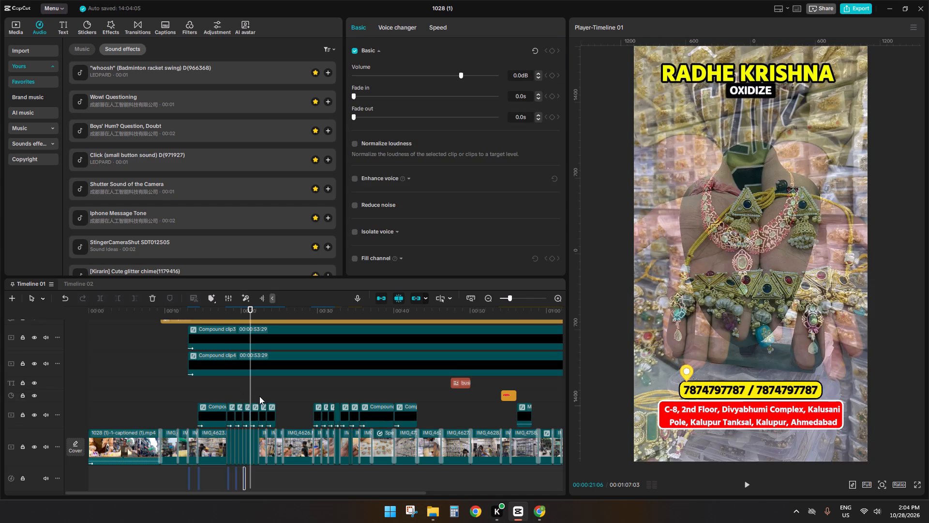
ctrl+click(259, 396)
key(ctrl+v)
ctrl+click(267, 396)
key(ctrl+v)
Paste the click sound at the start of each overlay compound clip in the second group, from about 00:29 to 00:40.
ctrl+click(314, 392)
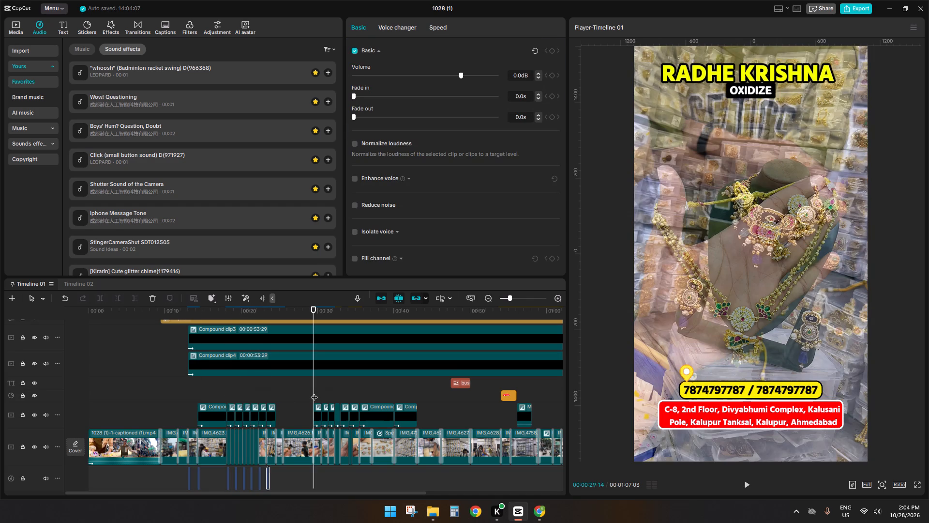
key(ctrl+v)
ctrl+click(323, 394)
key(ctrl+v)
ctrl+click(329, 392)
key(ctrl+v)
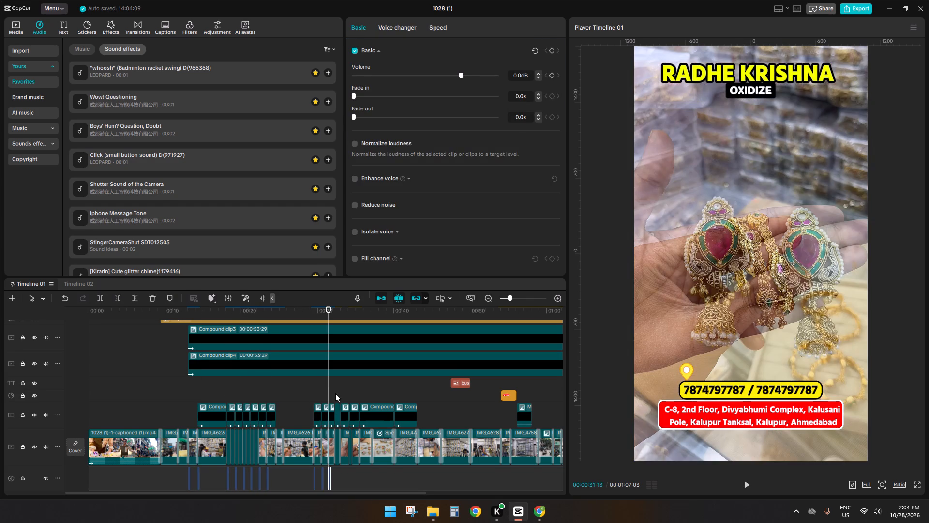
ctrl+click(336, 393)
key(ctrl+v)
ctrl+click(341, 394)
key(ctrl+v)
ctrl+click(349, 395)
key(ctrl+v)
ctrl+click(360, 396)
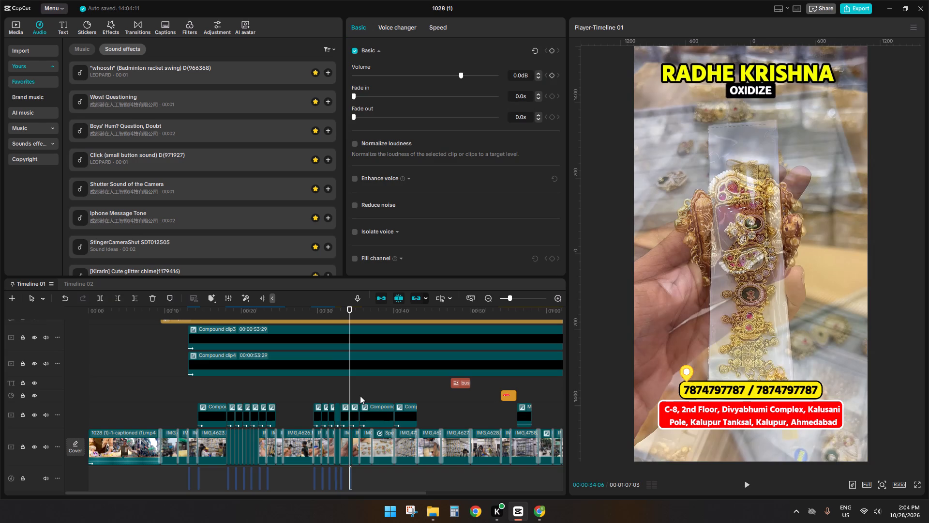
key(ctrl+v)
ctrl+click(391, 398)
ctrl+click(392, 398)
key(ctrl+v)
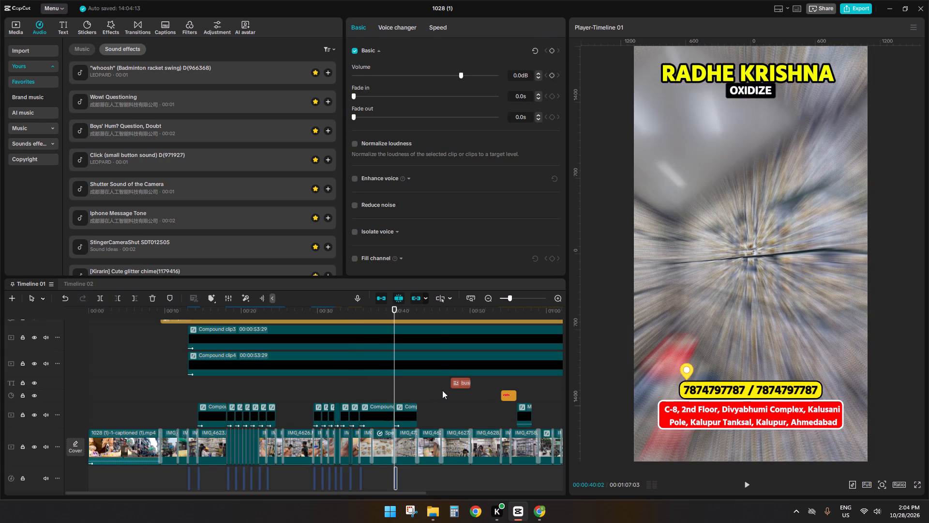
Paste the click sound where the business text, SHOP NOW sticker, My presets18 and My presets25 start, up to about 01:05.
ctrl+click(443, 390)
ctrl+drag(447, 390, 452, 390)
key(ctrl+v)
ctrl+click(503, 406)
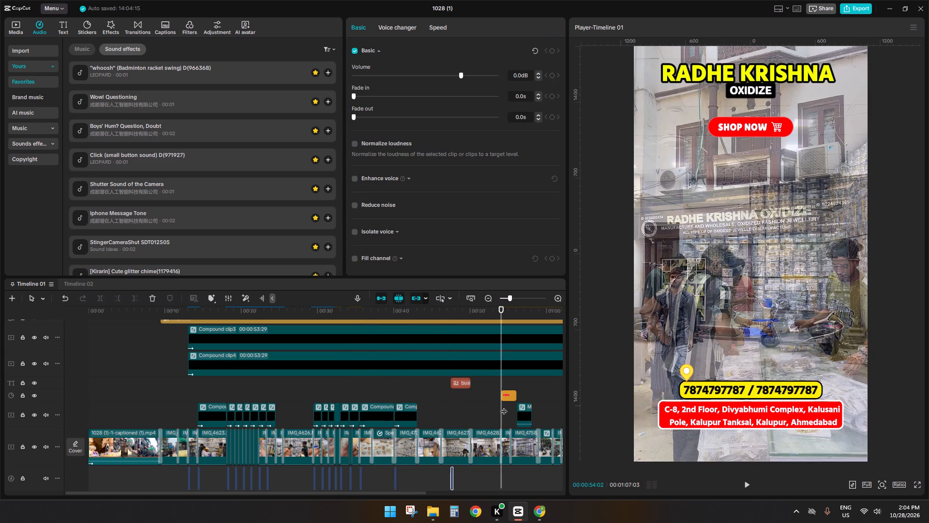
key(ctrl+v)
ctrl+click(519, 388)
key(ctrl+v)
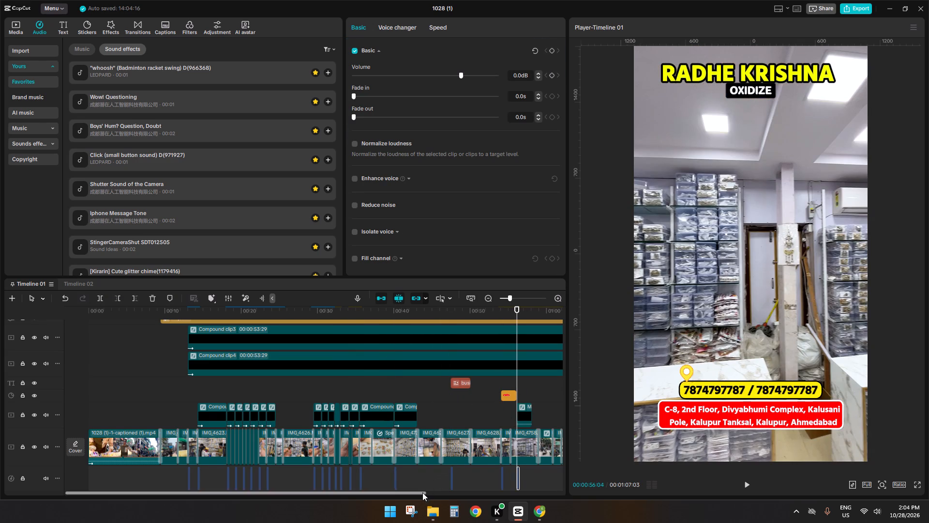
drag(422, 492, 558, 489)
click(400, 390)
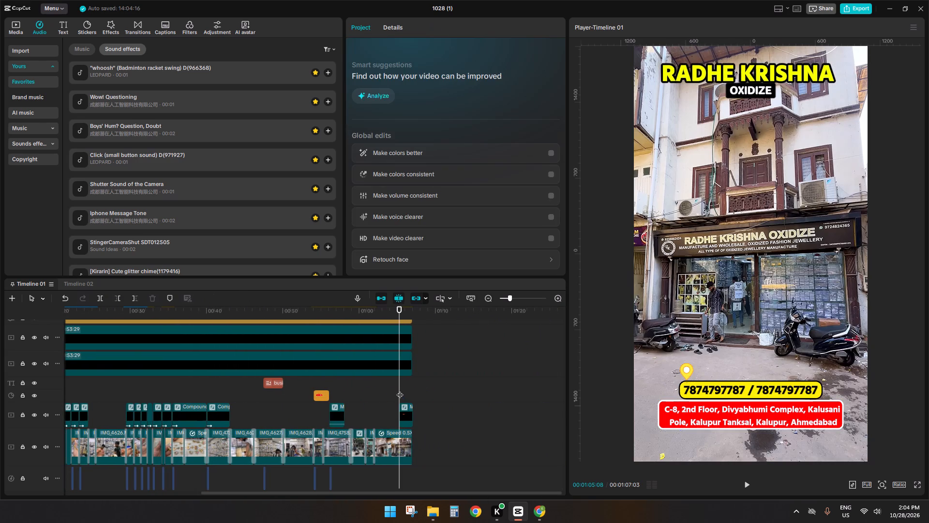
key(ctrl+v)
Add the favourite Canon50DShutterClick sound effect at the transition near 00:59 and copy it to the transition at about 01:02.
scroll(110, 242, down, 1)
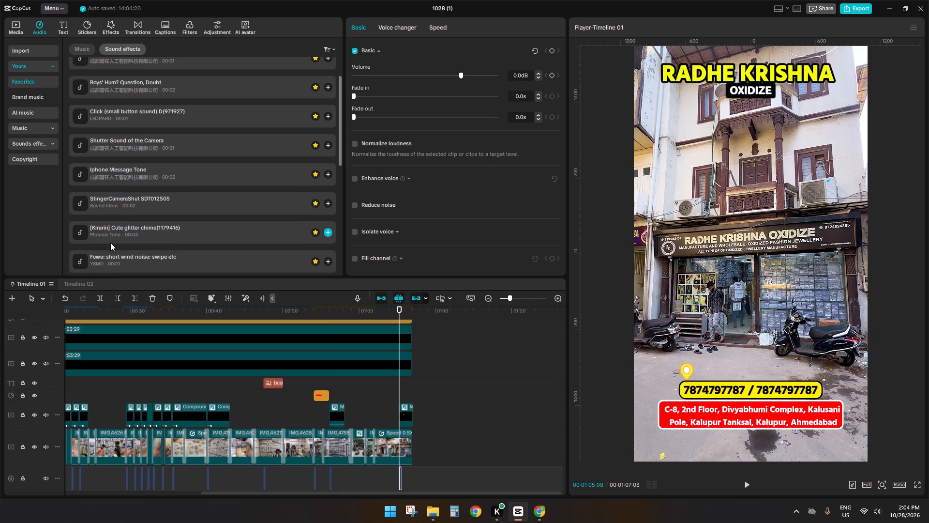
scroll(110, 241, down, 3)
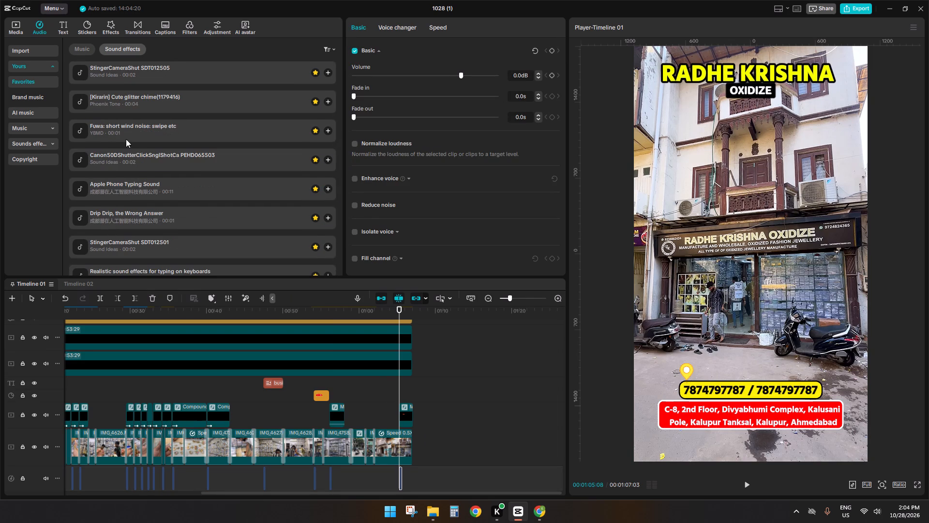
click(123, 155)
drag(120, 157, 187, 198)
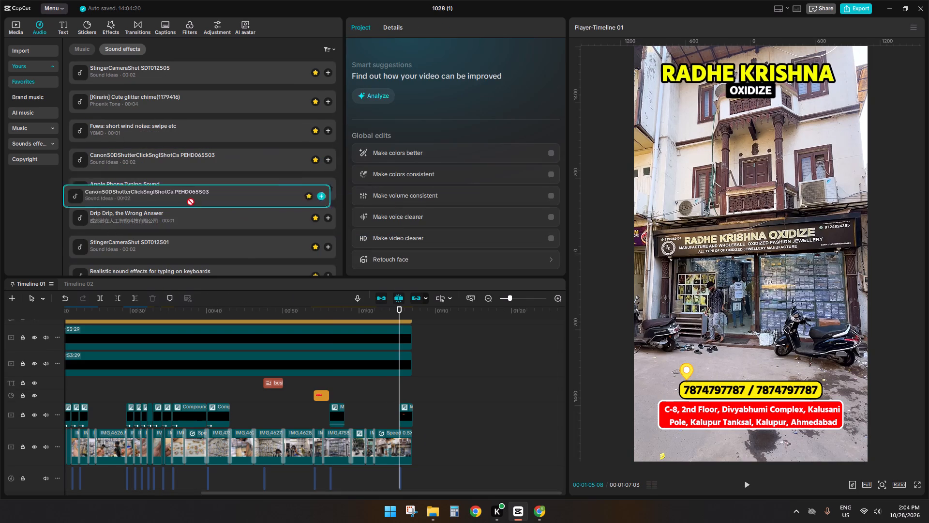
drag(187, 198, 160, 186)
ctrl+scroll(371, 486, up, 8)
ctrl+scroll(371, 479, down, 1)
ctrl+scroll(371, 479, up, 7)
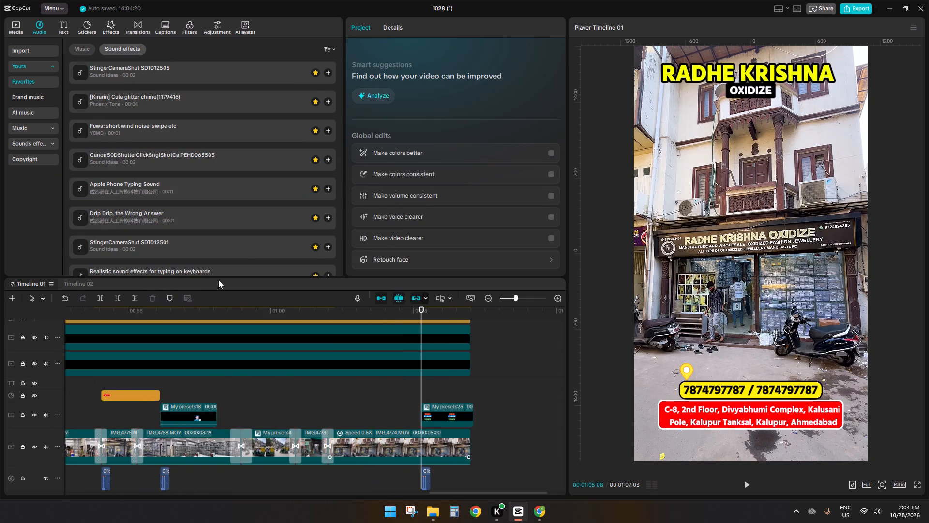
drag(110, 161, 242, 479)
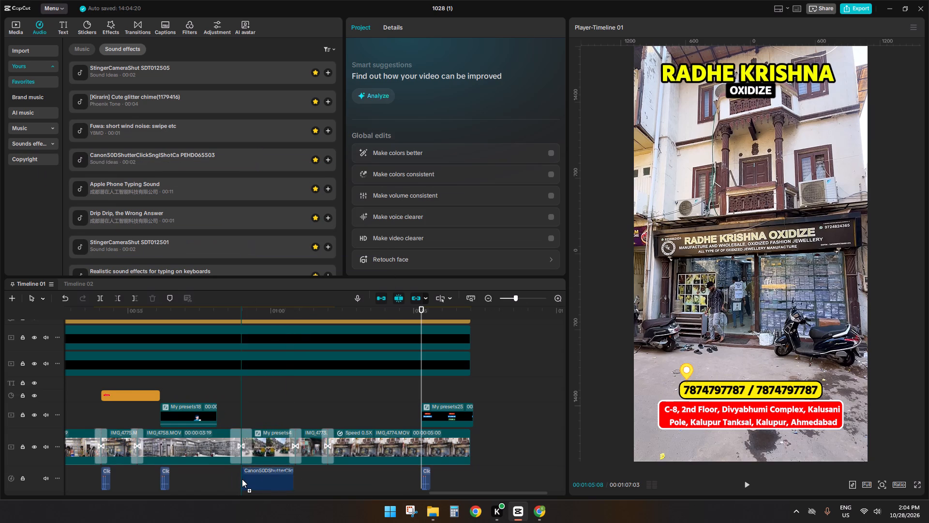
key(ctrl+c)
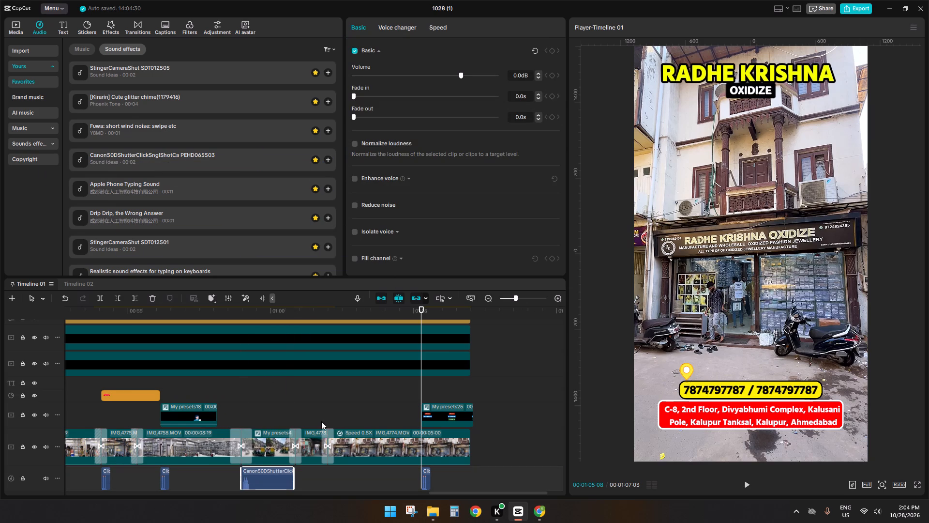
ctrl+click(325, 421)
key(ctrl+v)
Paste the camera shutter sound at the transitions near 00:50 and 00:43.
drag(446, 493, 385, 493)
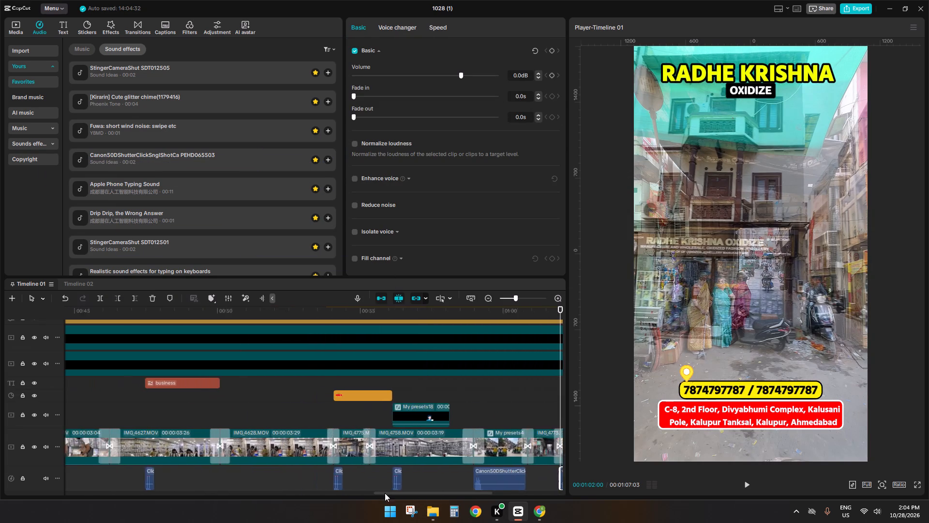
drag(385, 493, 348, 494)
click(400, 416)
key(ctrl+v)
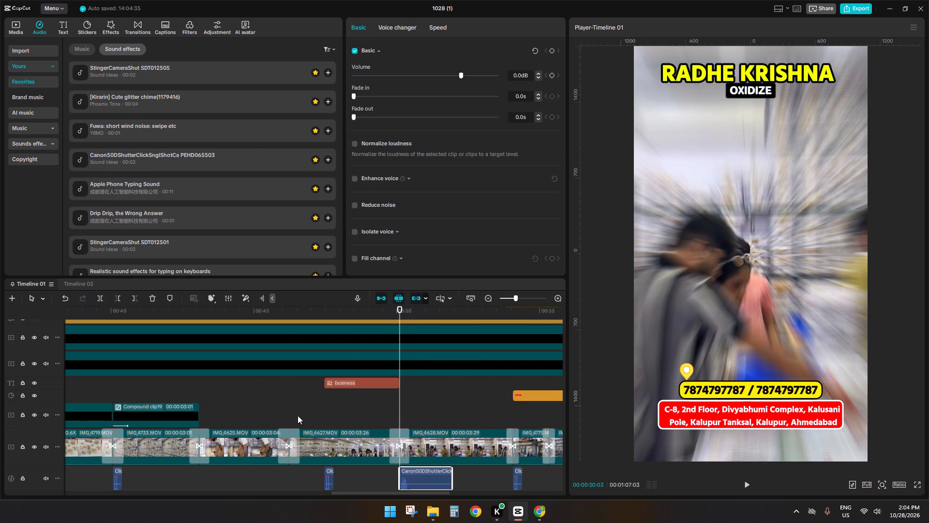
click(198, 394)
key(ctrl+v)
Paste the camera shutter sound at the transition near 00:09 and at the very start of the video.
drag(359, 493, 263, 491)
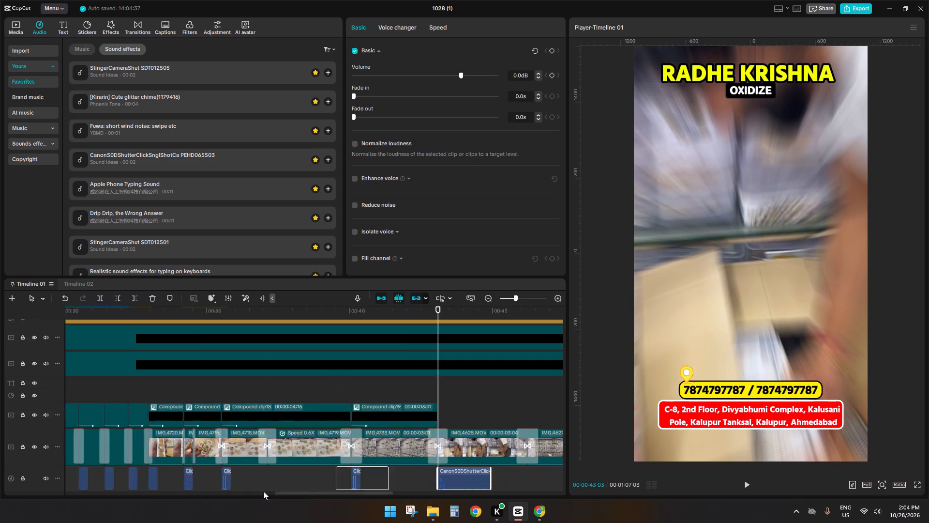
drag(263, 491, 60, 472)
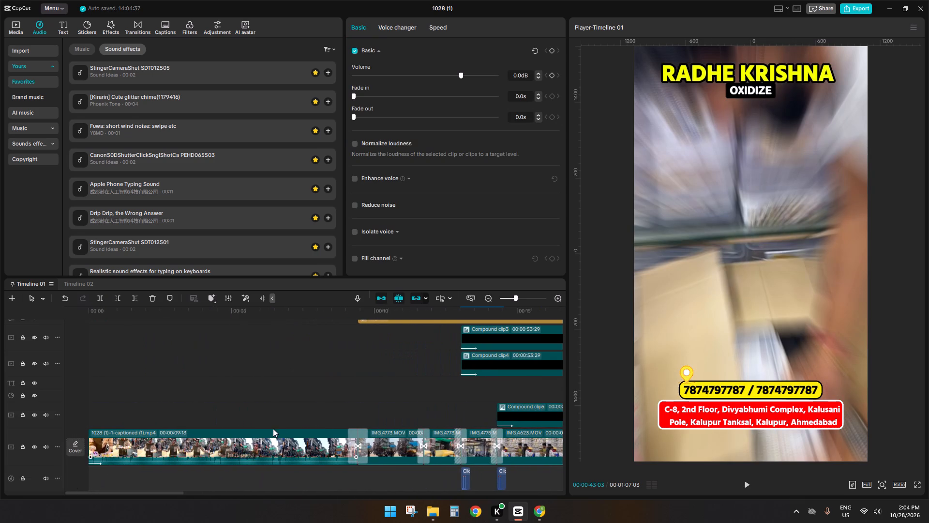
click(359, 413)
key(ctrl+v)
ctrl+click(319, 413)
ctrl+drag(319, 413, 184, 413)
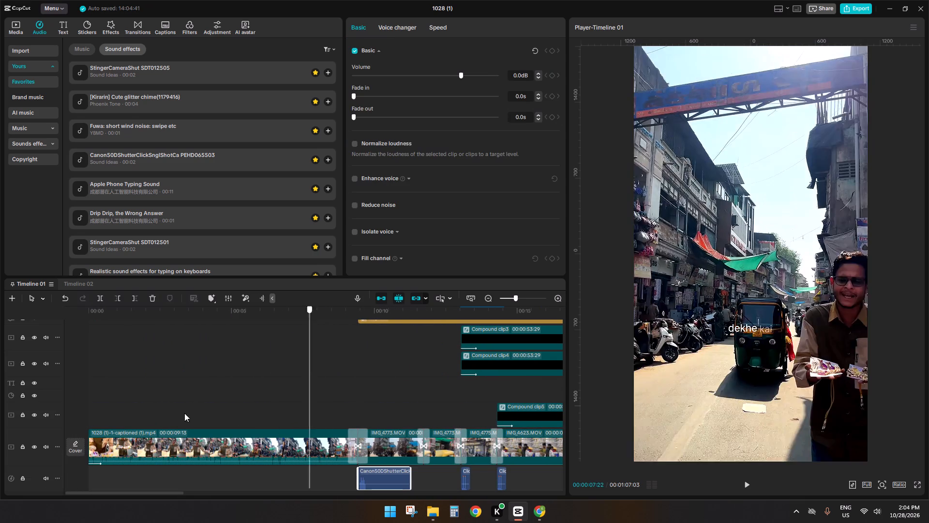
ctrl+drag(184, 413, 0, 413)
key(ctrl+v)
Play back parts of the opening, up to about 00:13, to check the added sound effects.
key(space)
ctrl+scroll(303, 389, down, 7)
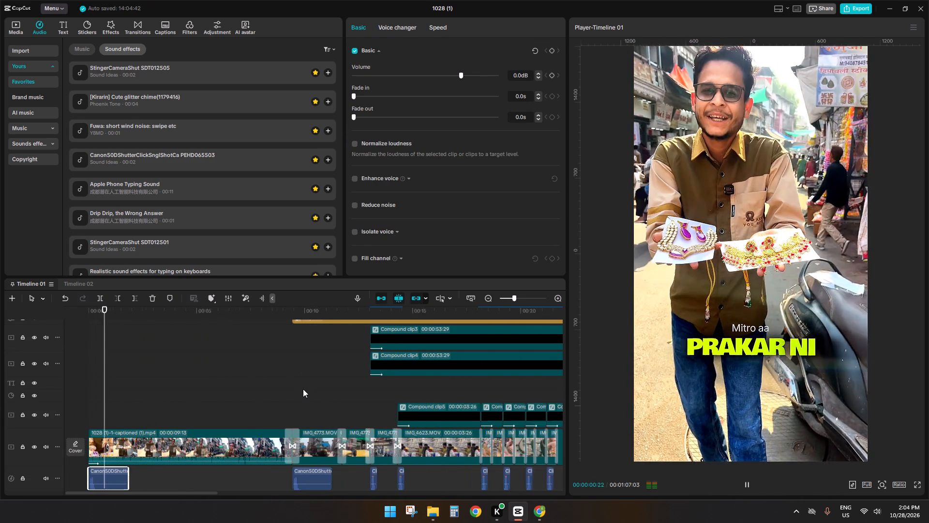
click(305, 386)
click(268, 401)
key(space)
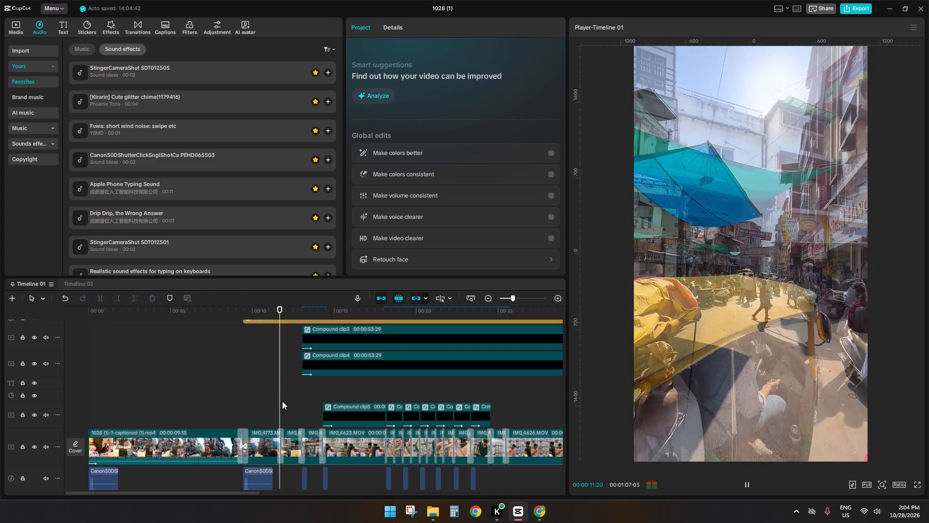
ctrl+scroll(330, 404, down, 2)
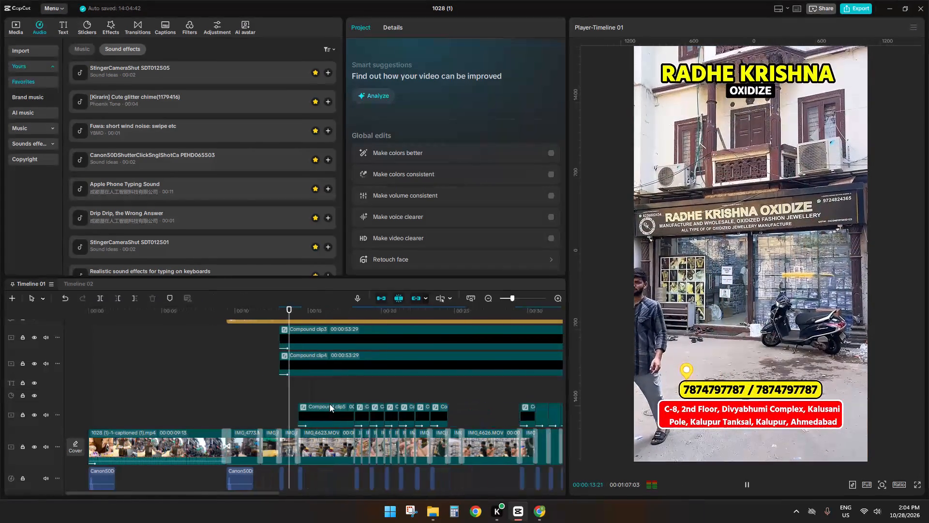
ctrl+scroll(330, 404, down, 2)
key(space)
Return the playhead to 00:00 and open the My presets media collection.
click(309, 380)
drag(309, 380, 0, 371)
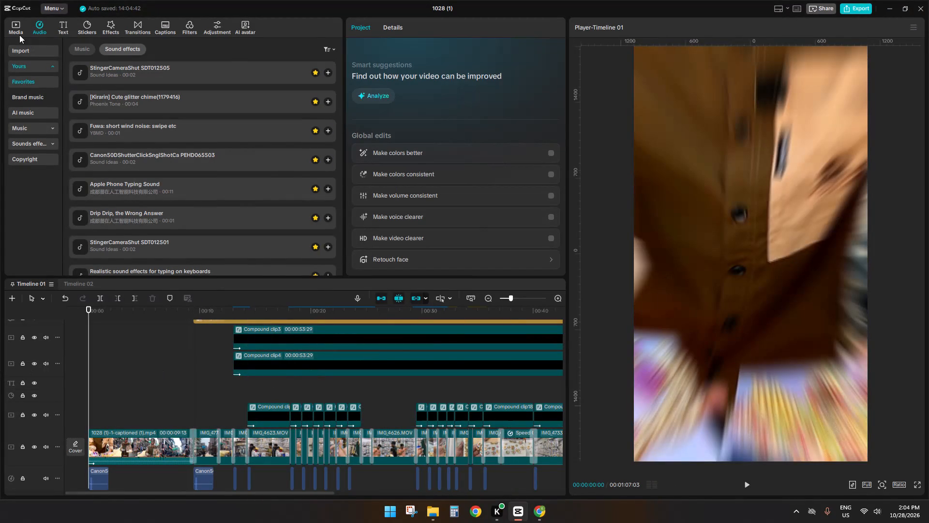
click(18, 33)
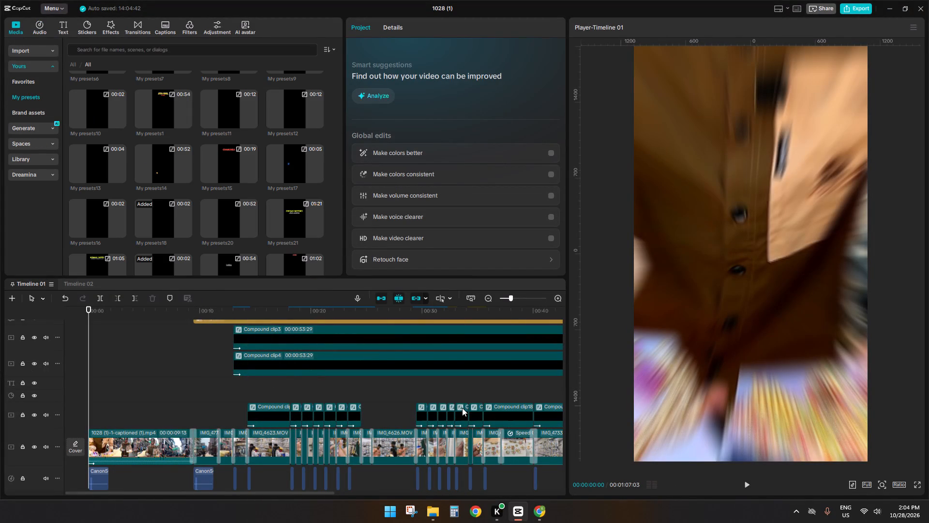
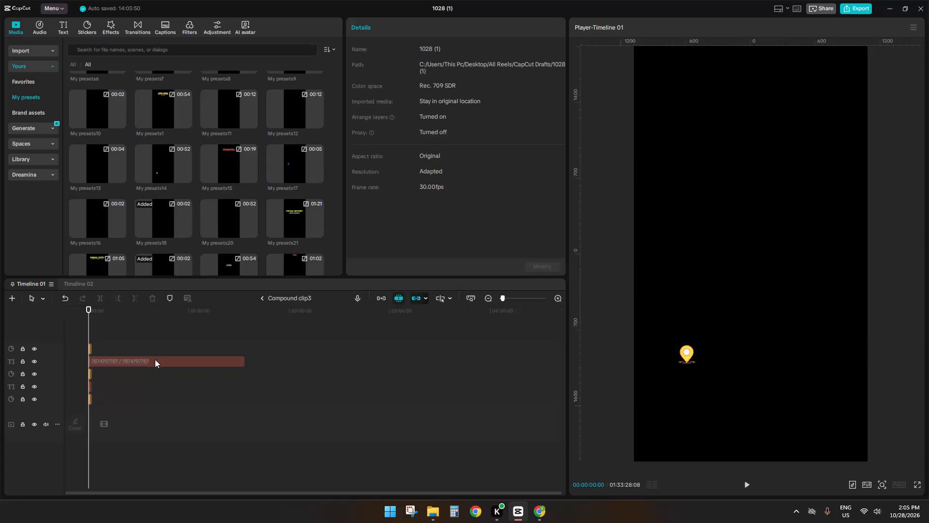
Replace the yellow contact caption's text in Compound clip3 with the shop's copied phone numbers.
ctrl+scroll(146, 364, up, 20)
ctrl+scroll(146, 364, up, 6)
ctrl+scroll(146, 352, down, 1)
ctrl+scroll(146, 352, up, 3)
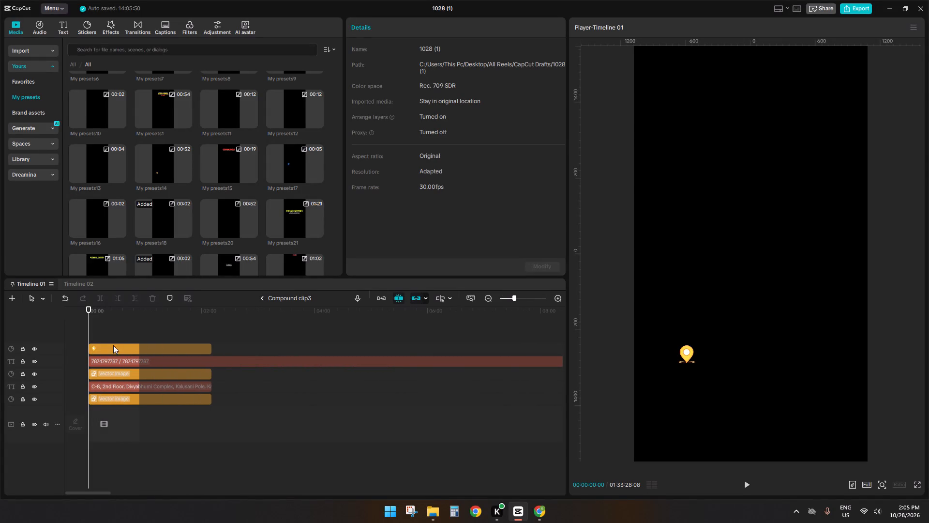
click(110, 335)
click(108, 362)
drag(438, 75, 329, 65)
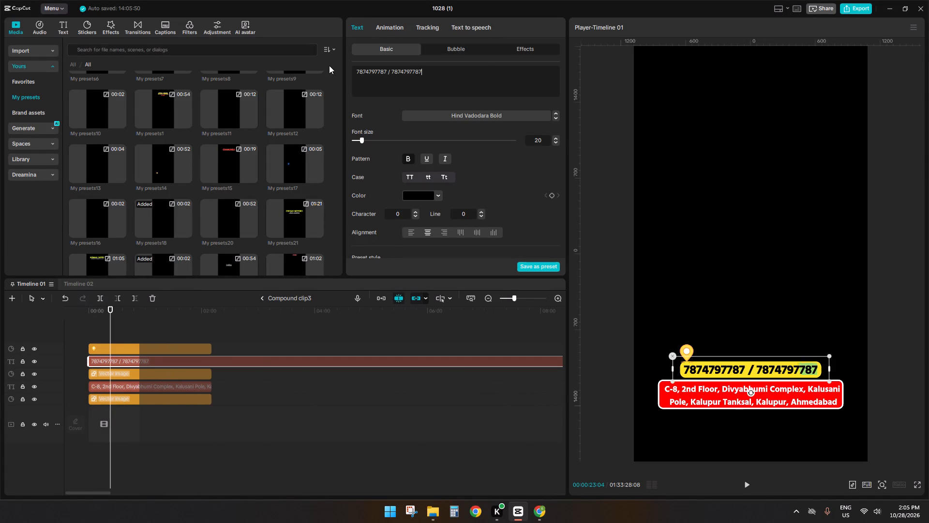
drag(329, 65, 38, 63)
key(super+v)
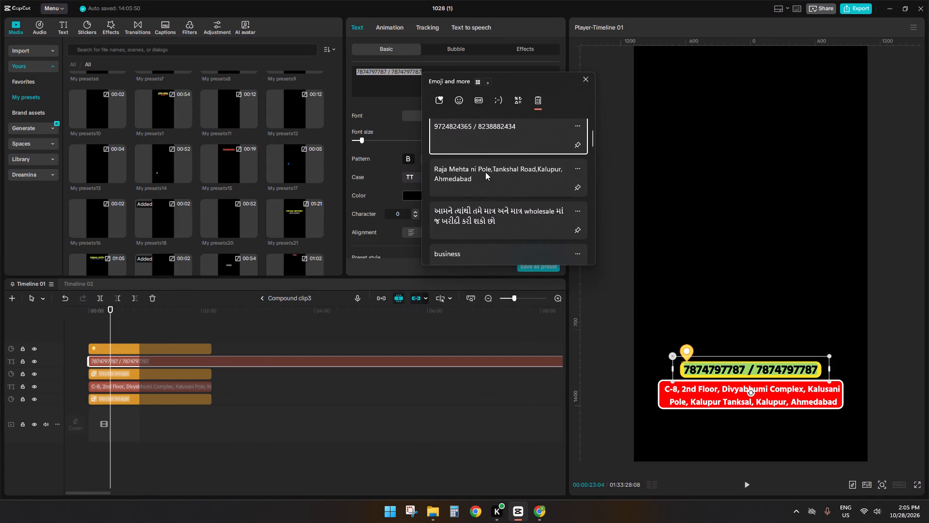
click(476, 143)
key(ctrl+v)
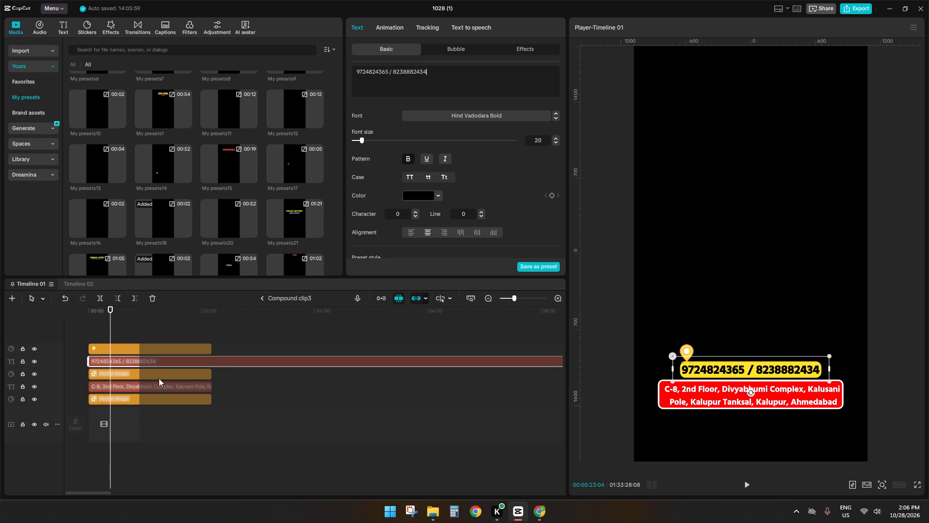
Replace the red address caption's text with the shop address from the clipboard history.
click(148, 385)
drag(466, 98, 273, 69)
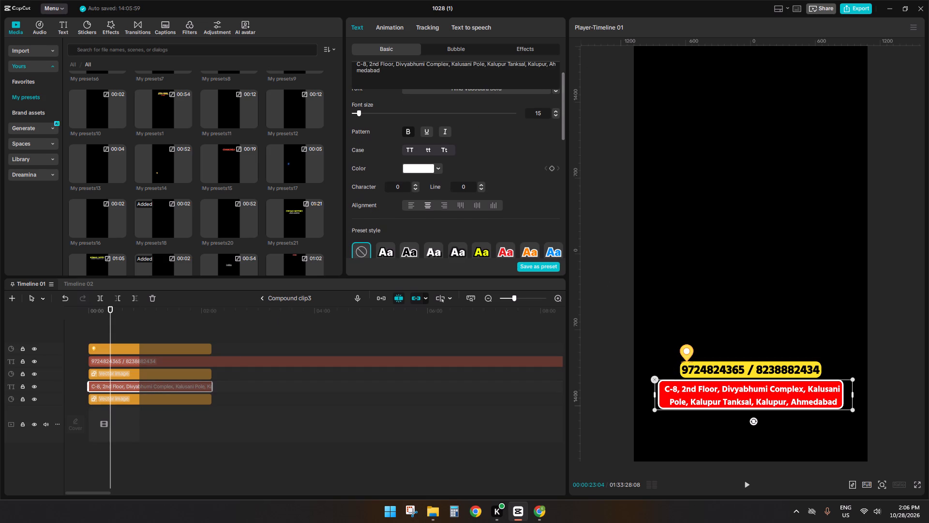
drag(388, 72, 307, 50)
key(super+v)
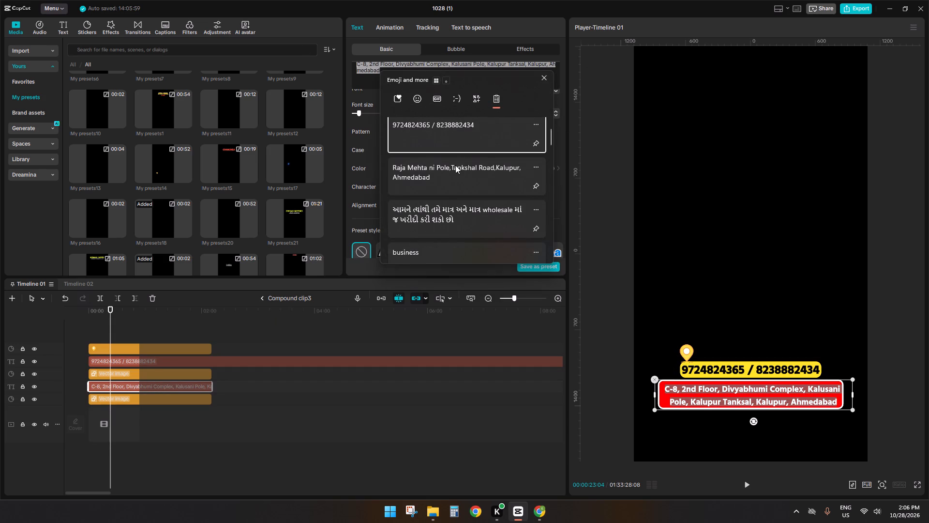
click(452, 173)
key(ctrl+v)
scroll(405, 96, up, 4)
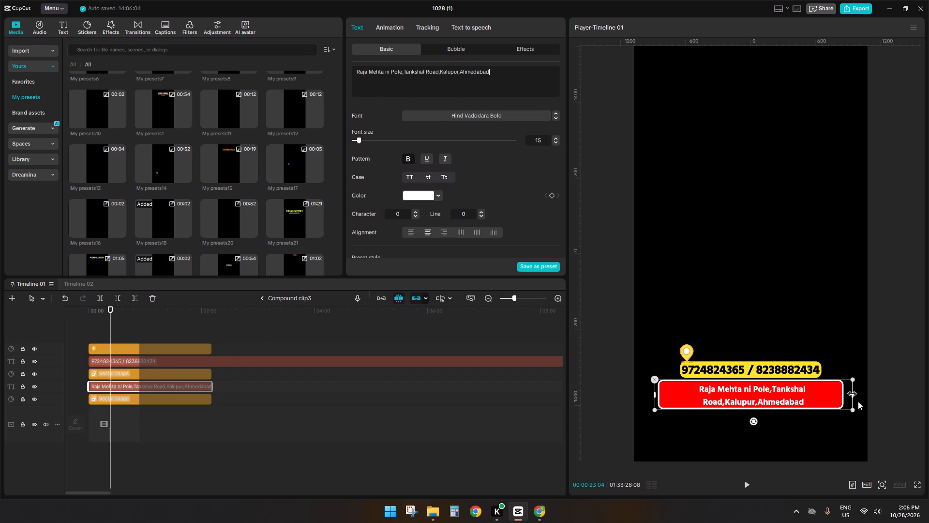
Widen the address text box, break its line before the city name, centre it on the red banner, and return to the main timeline.
drag(852, 395, 869, 392)
click(460, 73)
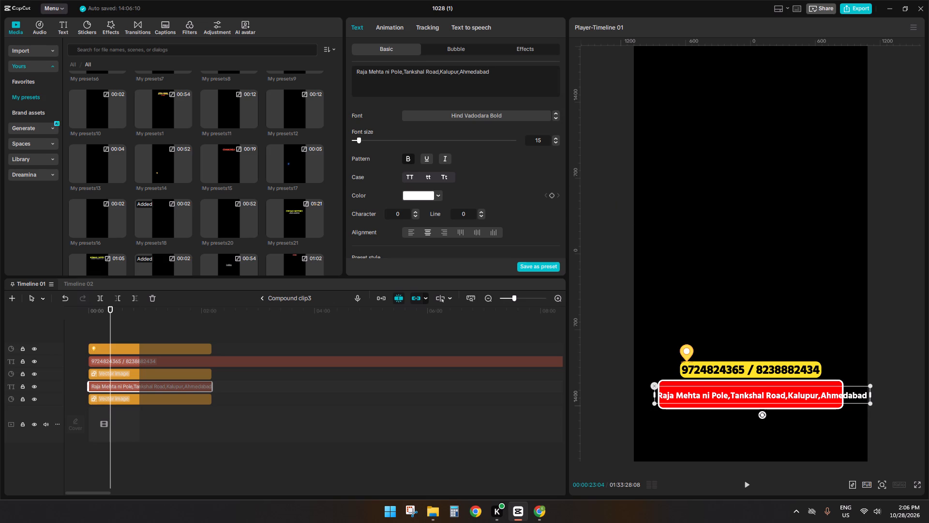
key(Return)
drag(750, 400, 744, 399)
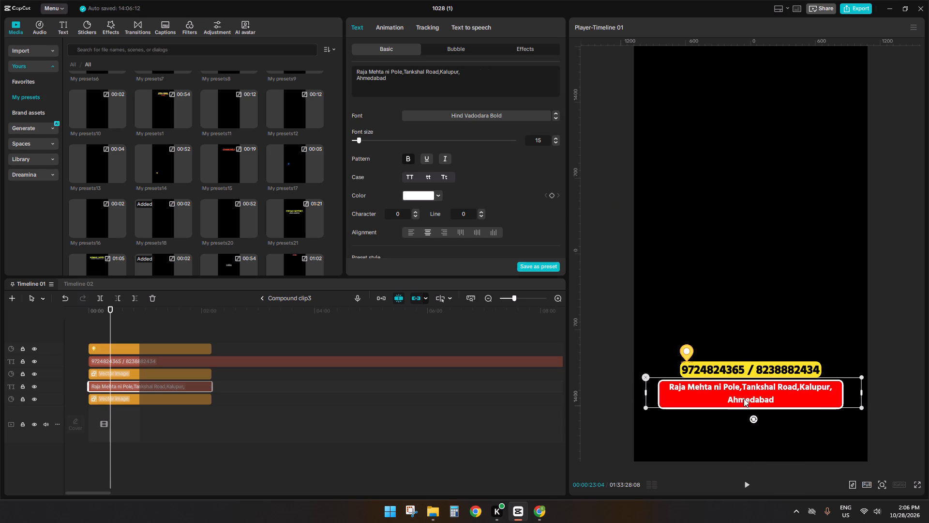
drag(744, 399, 740, 400)
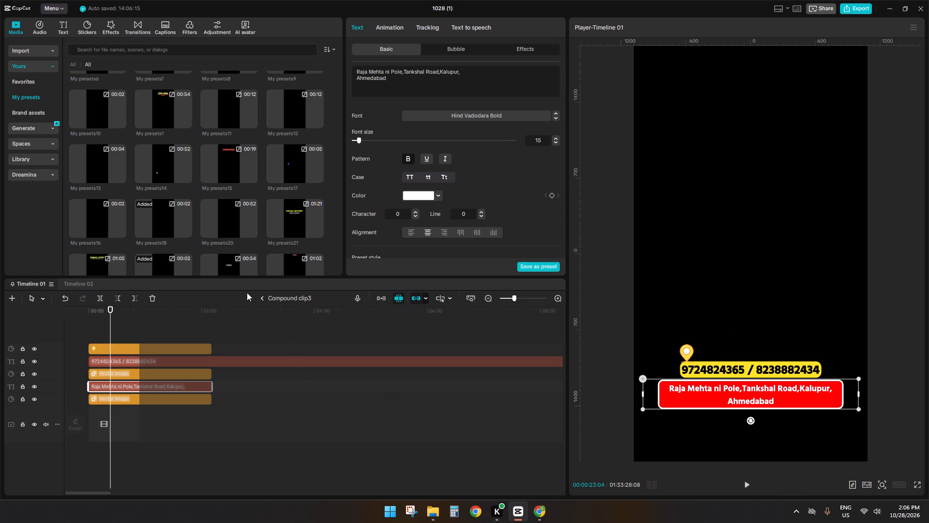
click(266, 303)
Import the Vhalam Aavo Ne full audio song from the Bg Song folder on the Desktop into the project media.
click(22, 52)
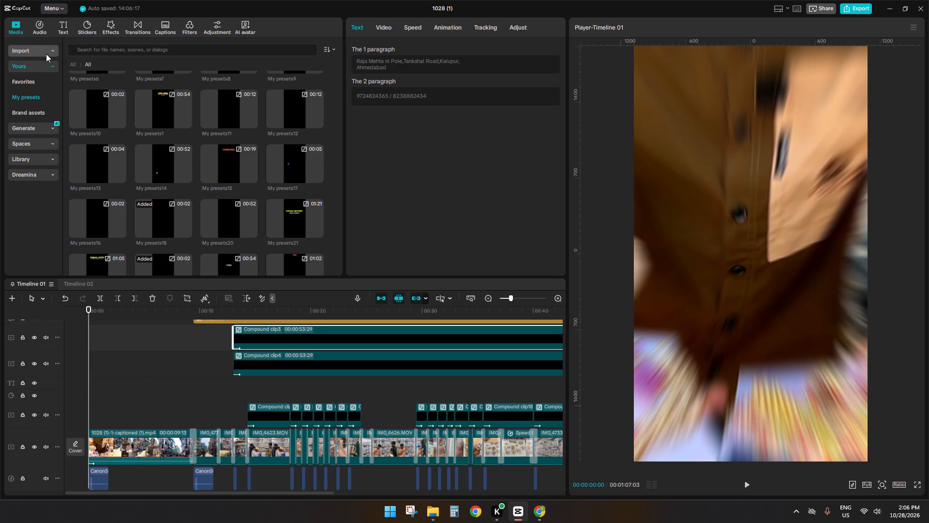
click(74, 50)
click(94, 63)
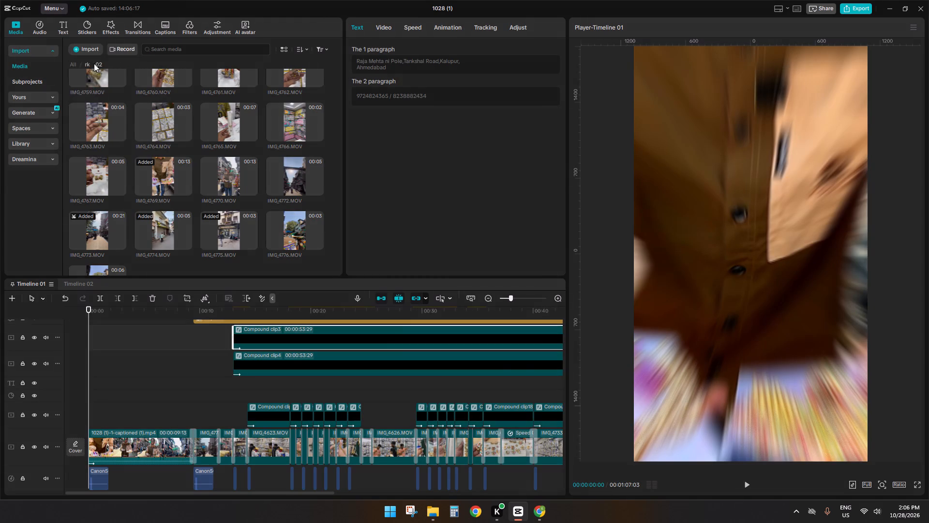
click(41, 128)
click(53, 144)
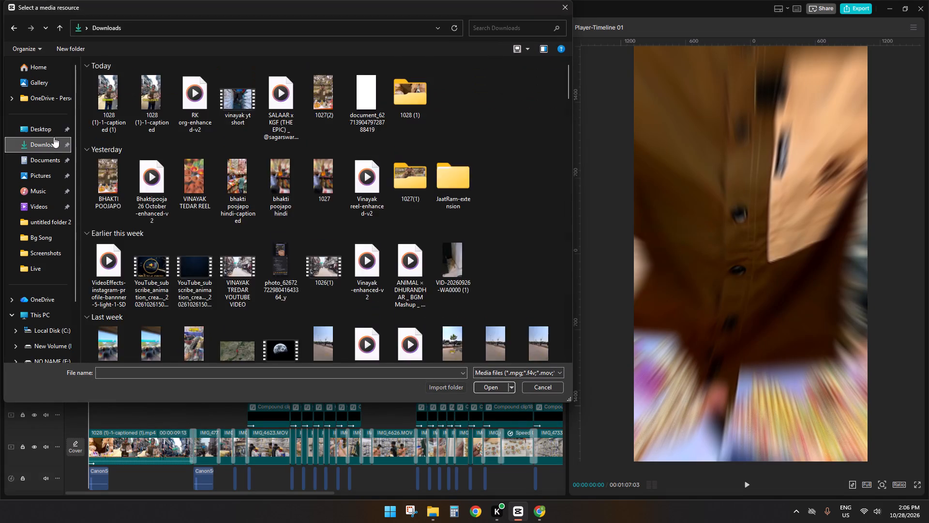
click(54, 136)
double_click(206, 101)
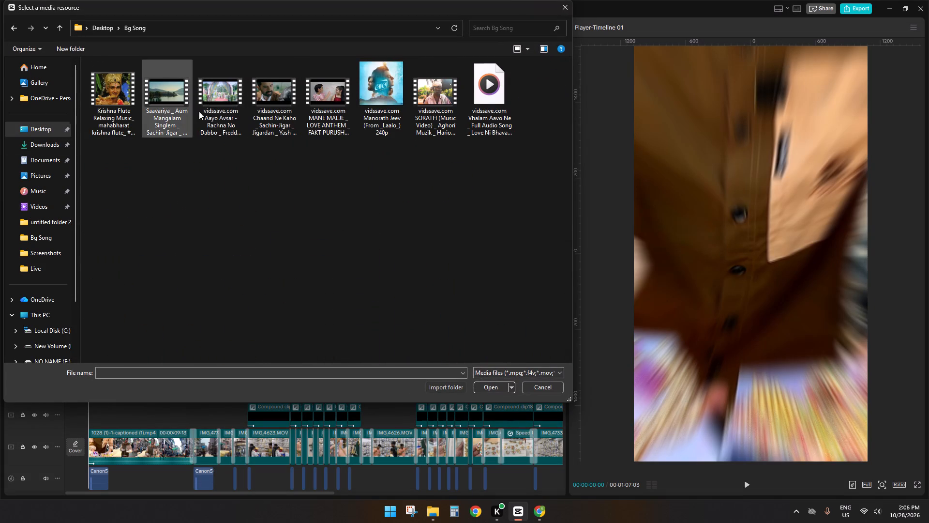
drag(479, 104, 505, 142)
click(490, 129)
click(489, 380)
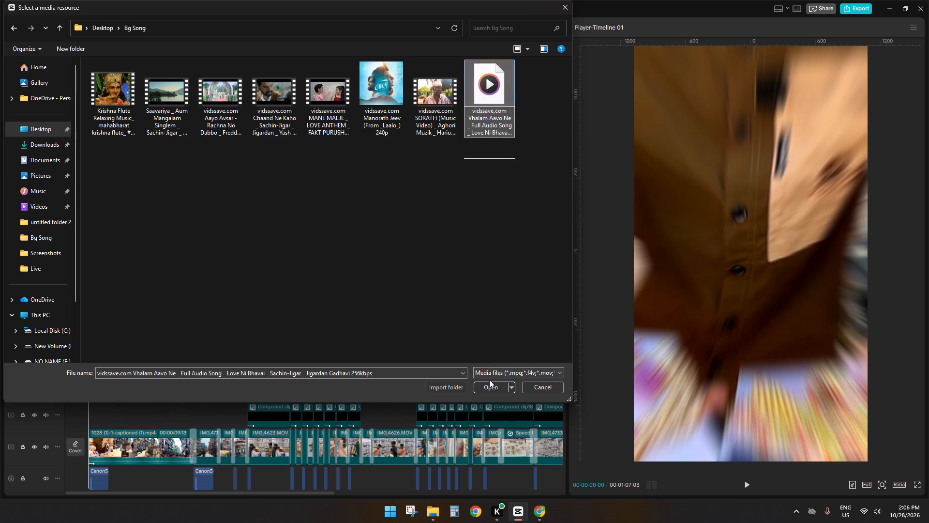
click(489, 384)
Place the Vhalam Aavo Ne song on its own audio track starting at 00:00.
drag(162, 236, 263, 400)
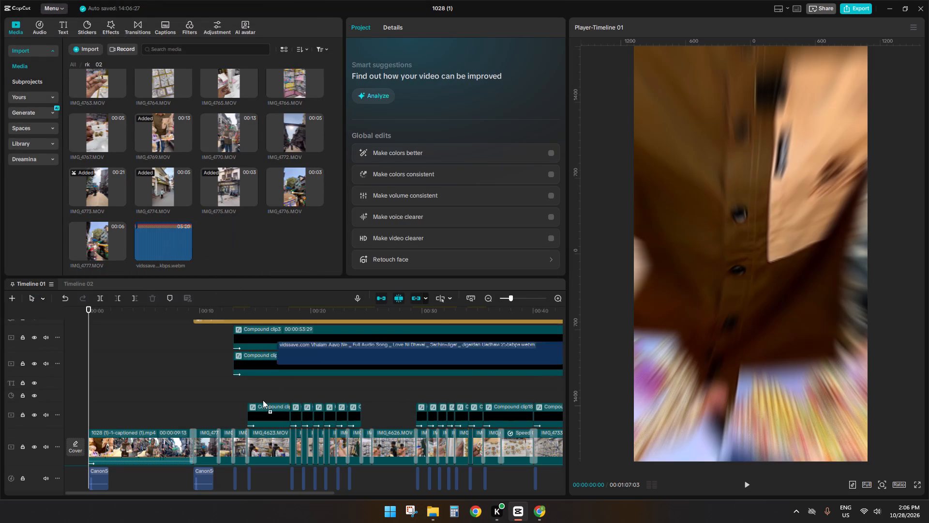
drag(263, 400, 68, 476)
scroll(171, 463, down, 8)
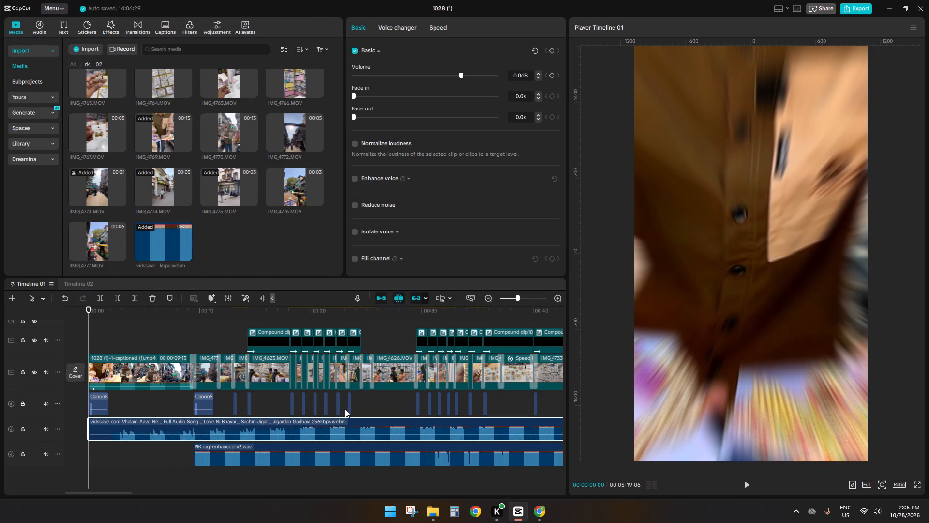
Audition the song, trim off its opening up to 00:18:10, and move the remainder back to start at 00:00.
click(337, 413)
click(330, 413)
key(space)
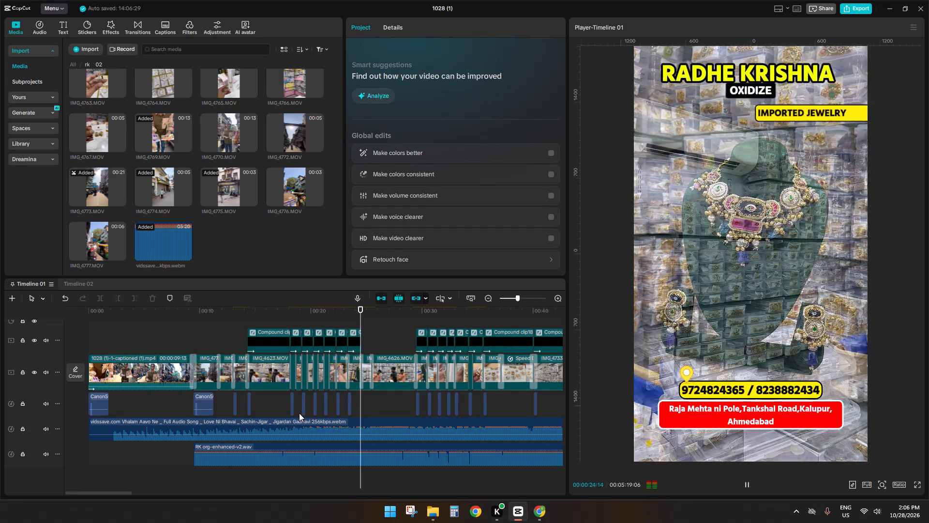
click(295, 412)
key(space)
click(282, 414)
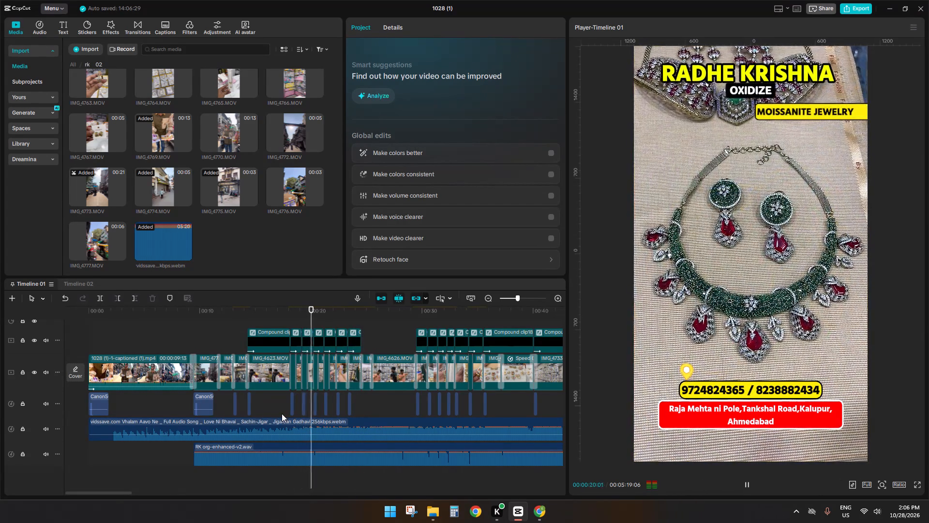
key(space)
key(space)
key(space)
click(297, 428)
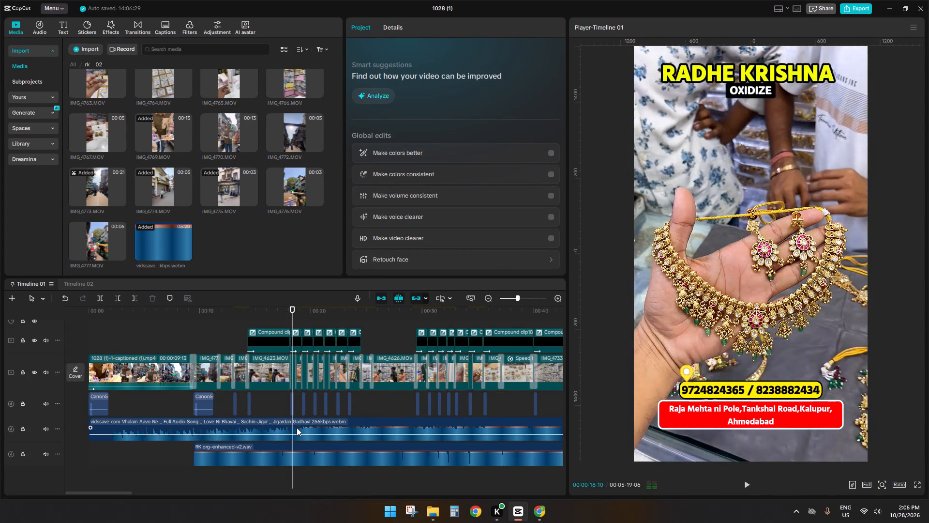
key(q)
drag(308, 429, 85, 449)
click(121, 421)
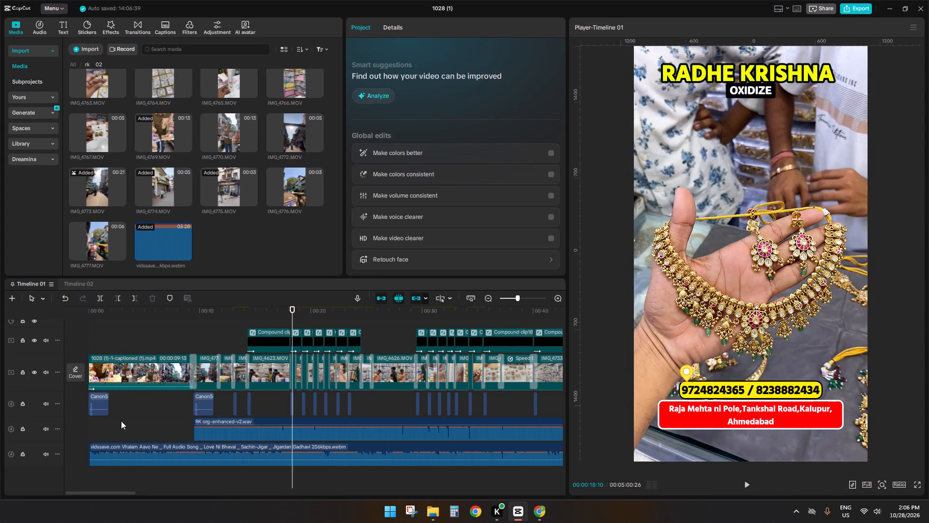
drag(121, 421, 42, 426)
key(space)
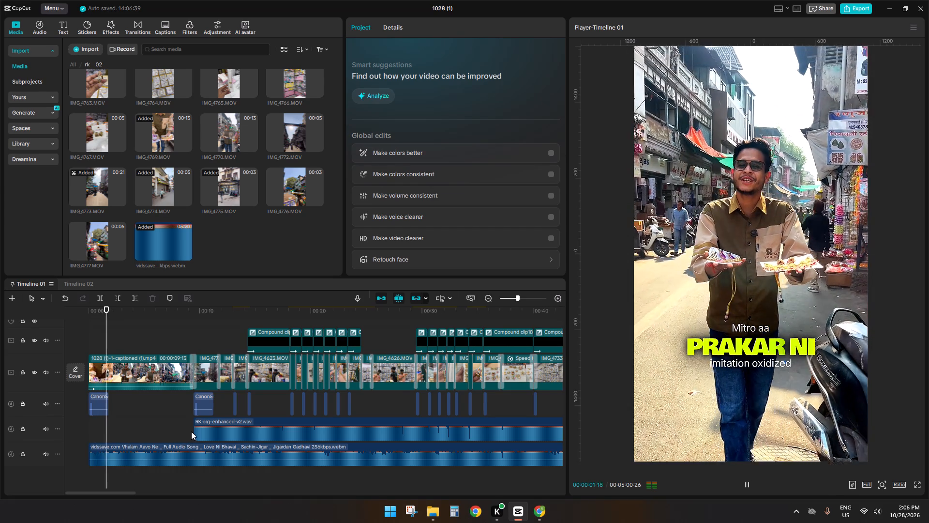
Cut the song at the end of the video, 01:07:03, and delete the excess after it.
ctrl+scroll(192, 431, down, 7)
click(345, 404)
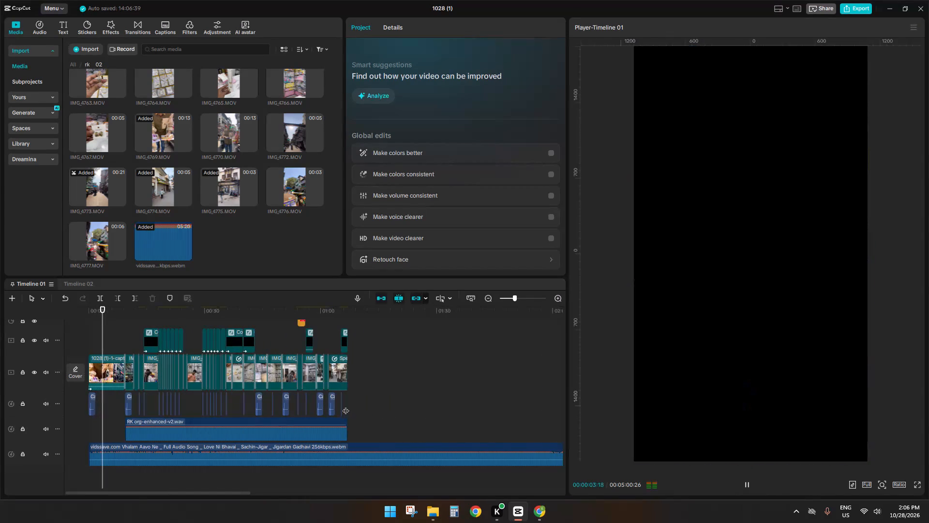
click(345, 458)
key(s)
key(d)
Lower the background song's volume, trying -24.6 dB and settling on -20.8 dB while listening to the opening.
click(318, 455)
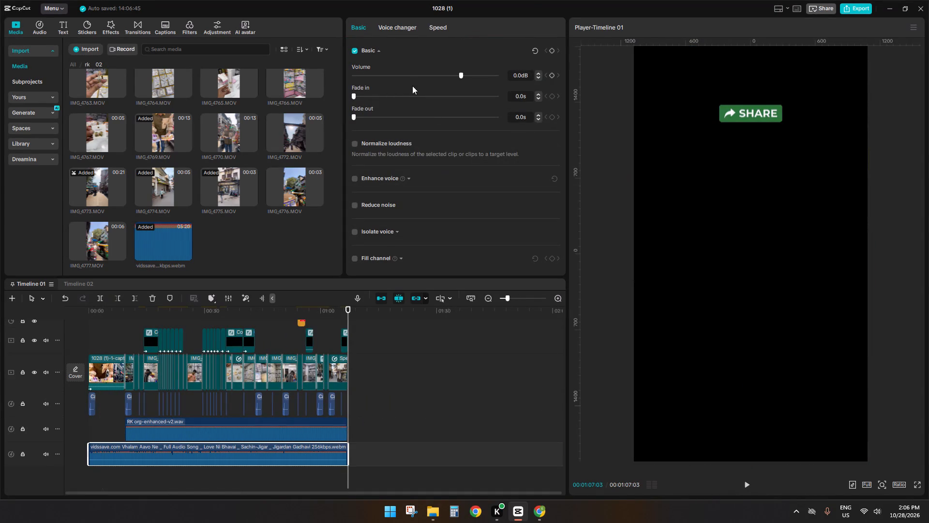
click(415, 80)
click(114, 405)
drag(114, 405, 58, 404)
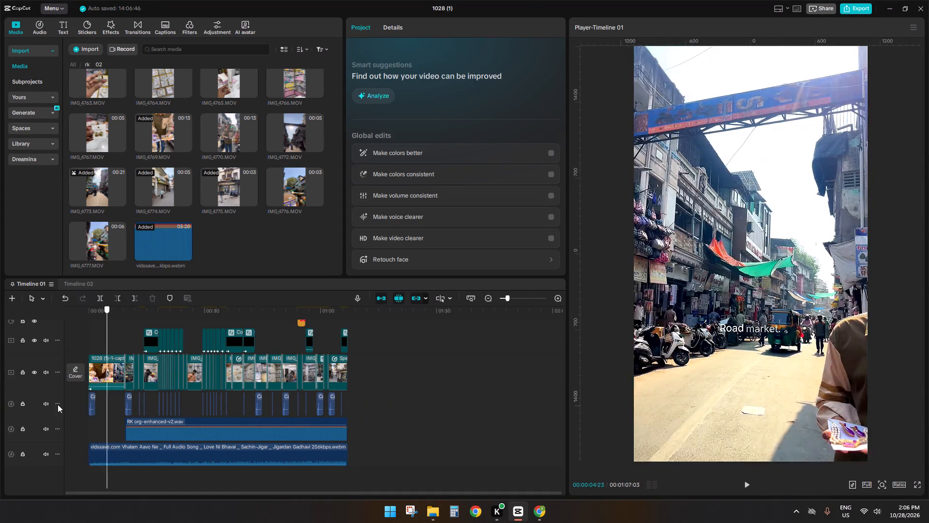
drag(58, 404, 7, 404)
key(space)
click(107, 370)
click(388, 27)
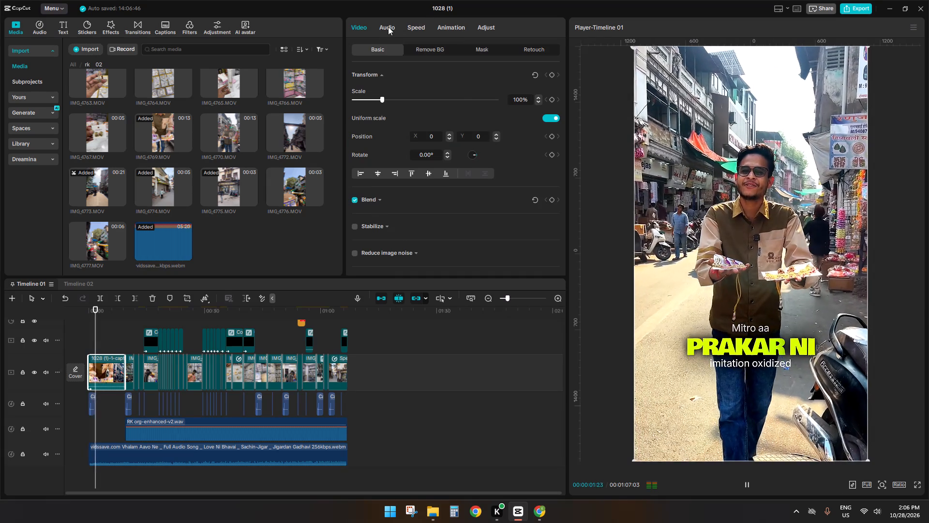
click(154, 460)
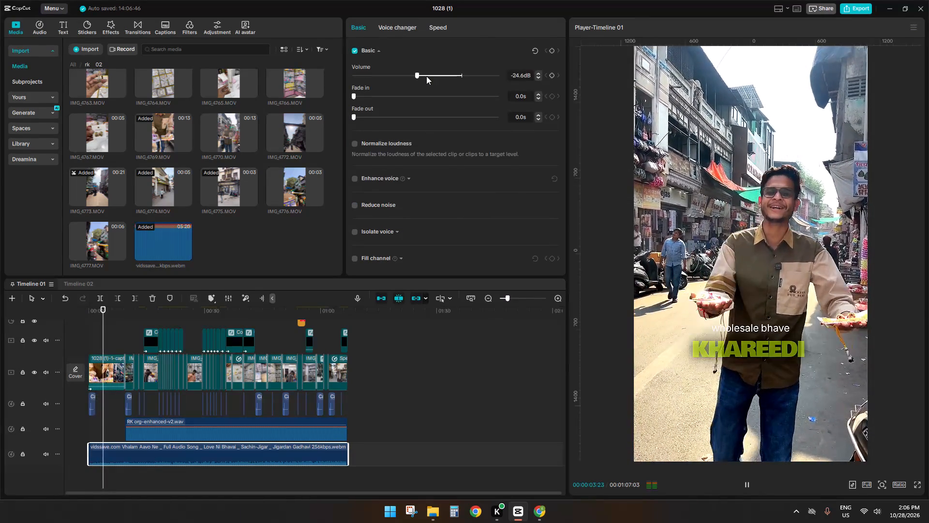
click(420, 76)
click(422, 75)
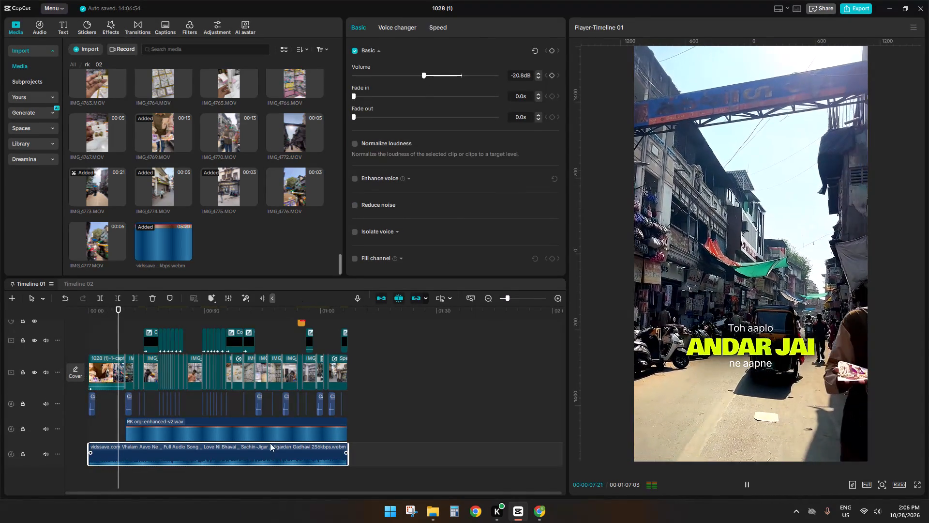
Set the RK org-enhanced-v2.wav voice-over's volume to 0.0 dB while playing from about 00:38.
click(237, 400)
key(space)
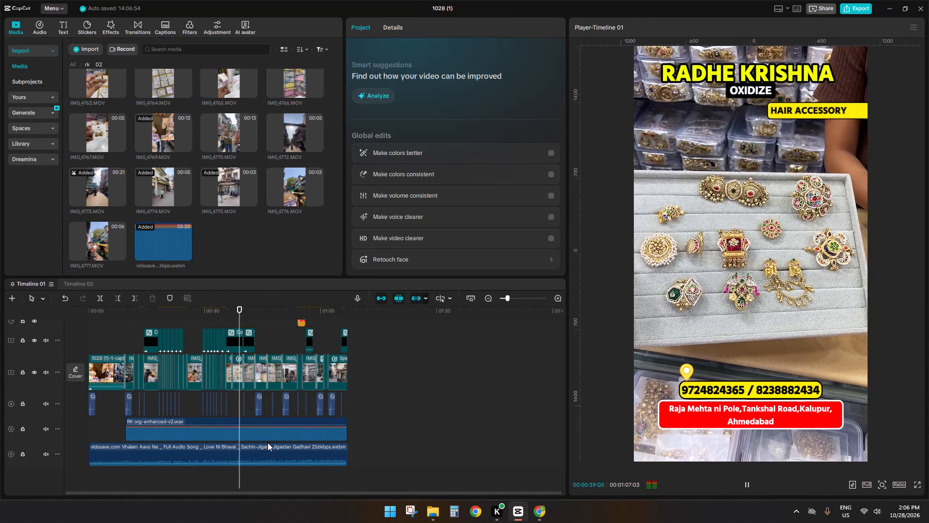
click(257, 431)
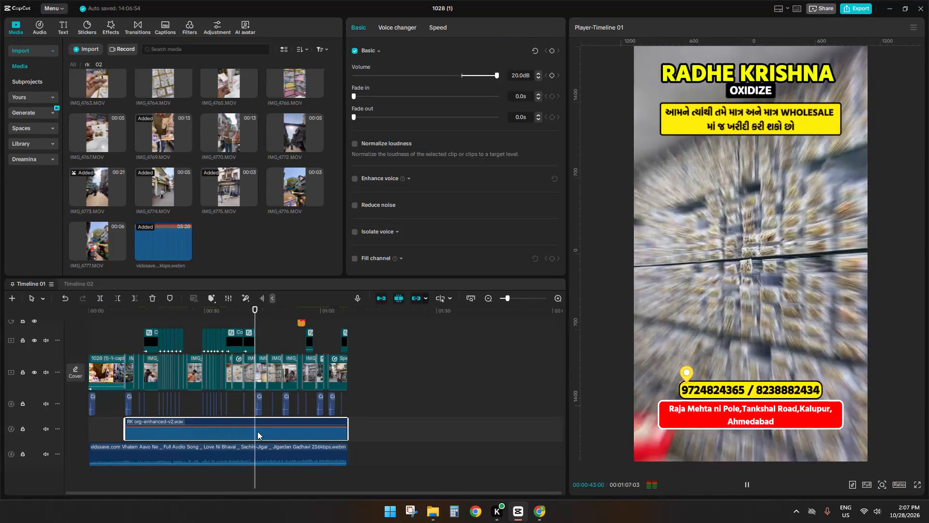
click(459, 75)
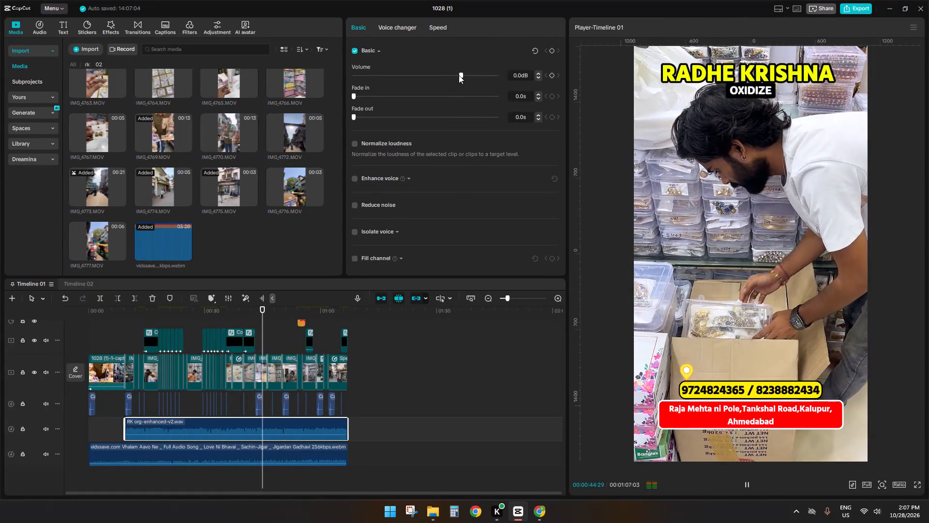
Lower the background song's volume slightly further.
click(253, 450)
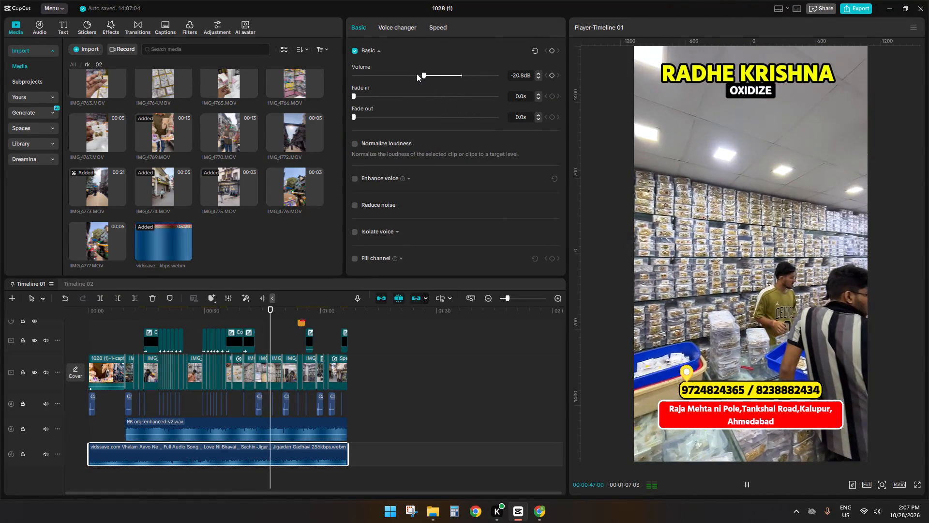
double_click(417, 74)
Lower the opening captioned clip's volume to -7.3 dB and play it from about 00:07 to check the mix.
click(102, 368)
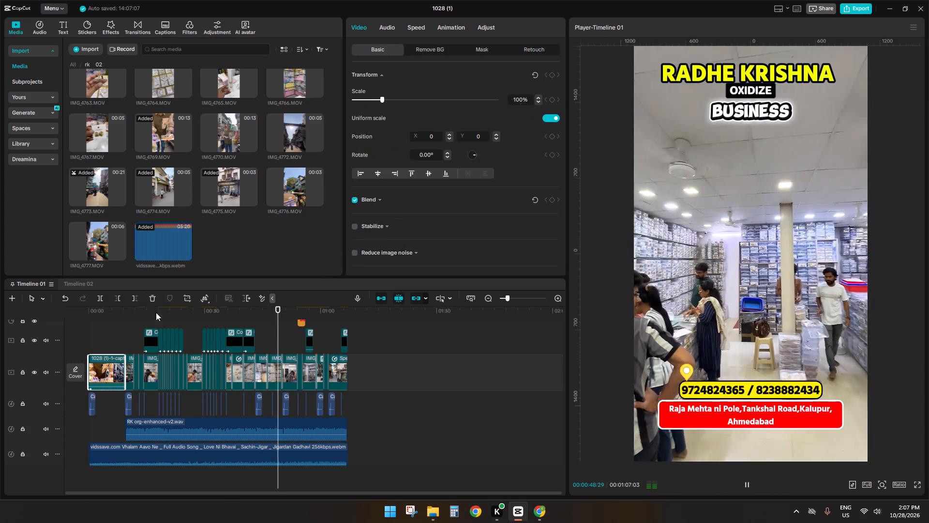
click(393, 23)
drag(463, 97, 454, 99)
click(454, 99)
drag(454, 99, 446, 103)
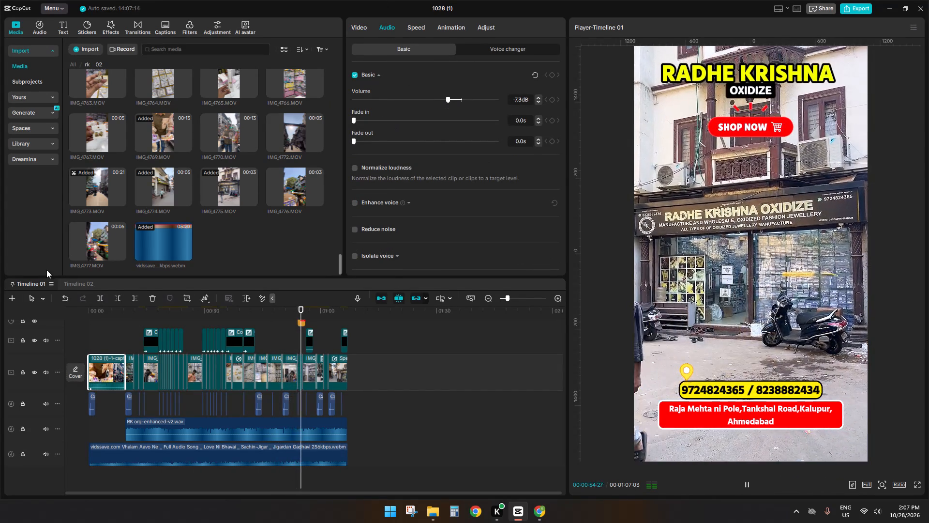
click(115, 340)
key(space)
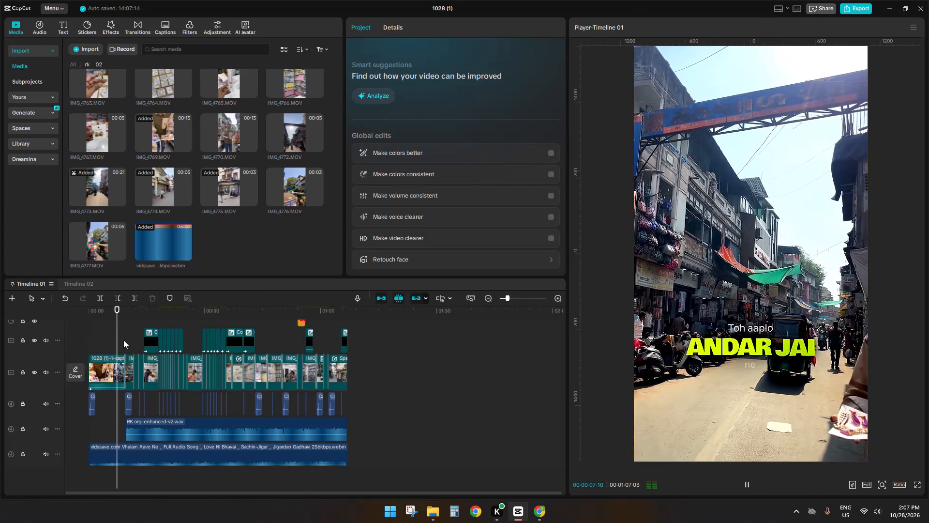
Examine the background song's volume setting while listening to the mix from the end of the opening clip into the voice-over.
ctrl+scroll(193, 412, up, 6)
ctrl+scroll(208, 417, down, 1)
ctrl+scroll(208, 417, up, 7)
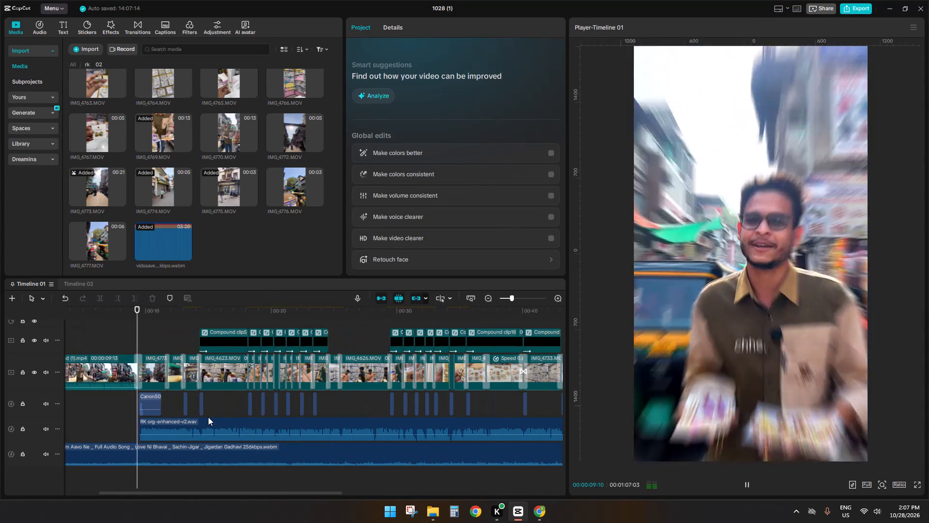
ctrl+click(176, 460)
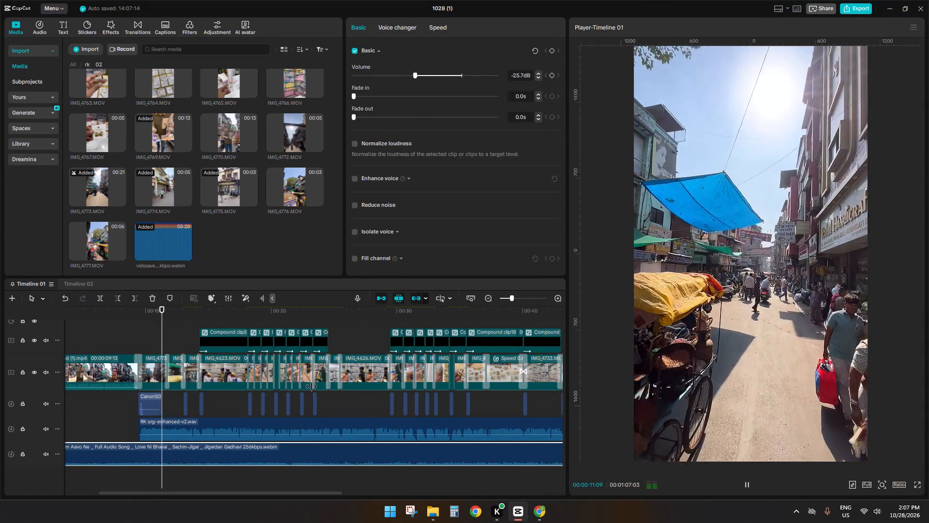
ctrl+scroll(358, 379, down, 8)
click(397, 403)
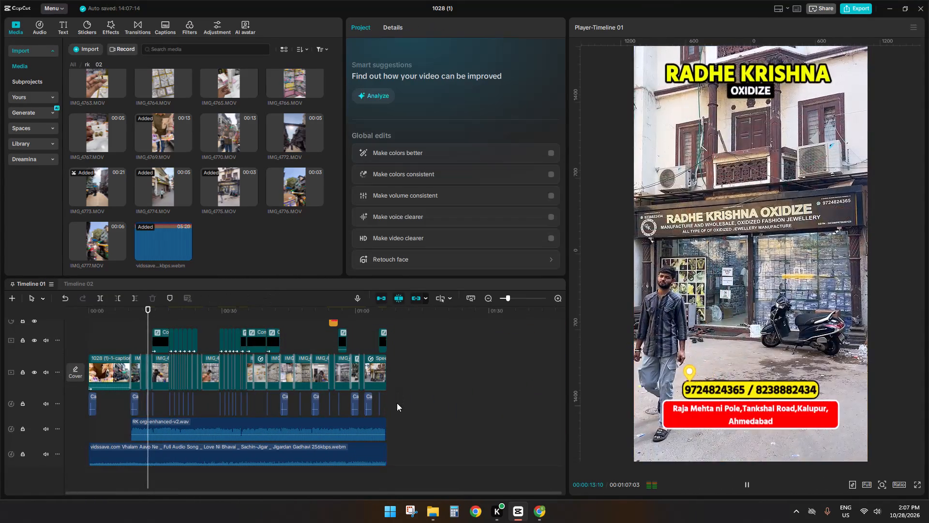
Export the video under the name RADHE KRISHNA, keeping the current export settings.
click(853, 6)
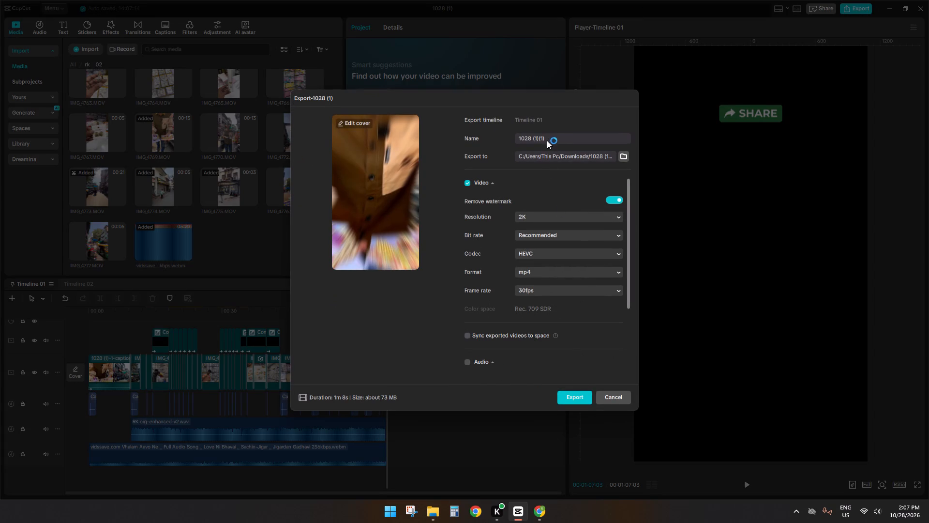
drag(552, 136, 351, 134)
text(dhe)
key(BackSpace)
key(BackSpace)
key(BackSpace)
key(BackSpace)
key(BackSpace)
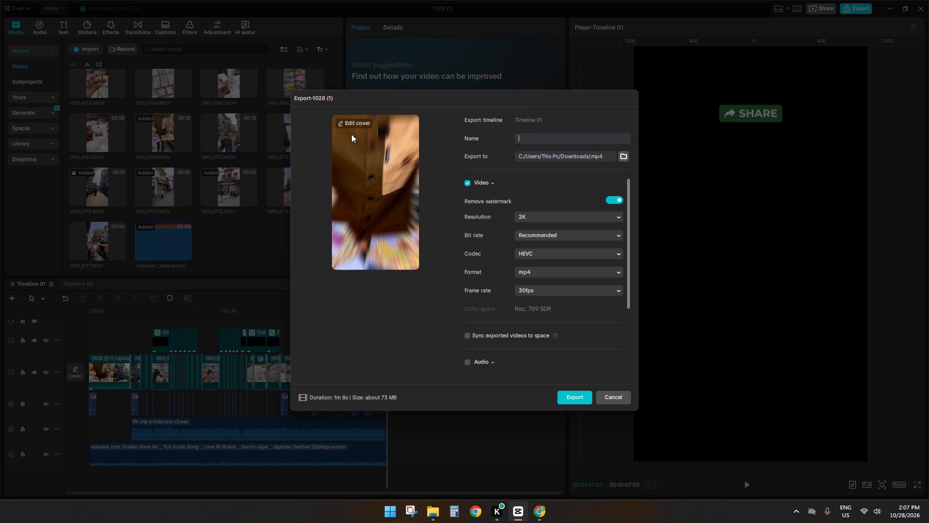
text(RADHE KRISHNA)
key(space)
key(Return)
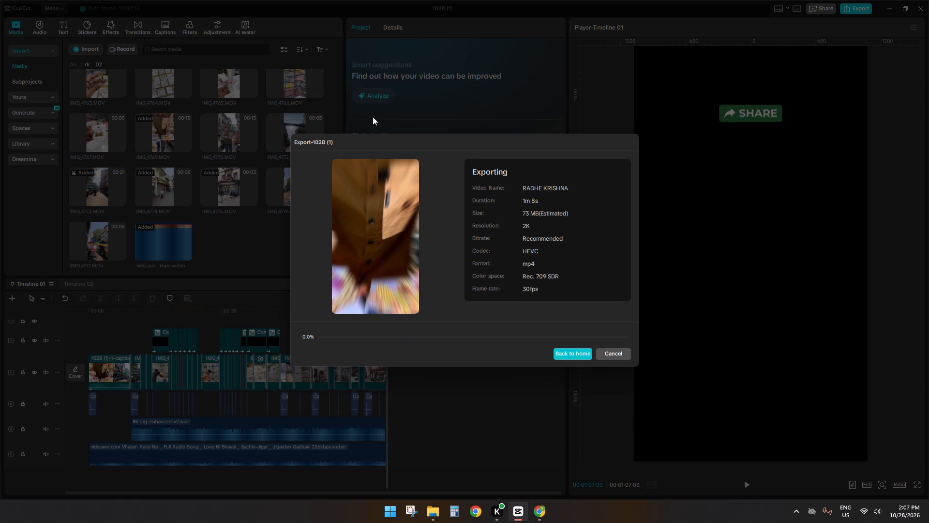
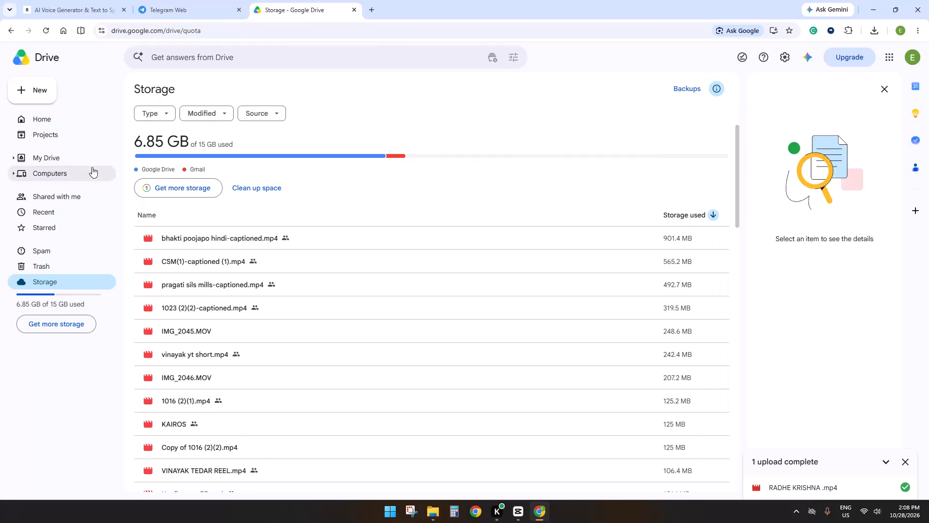
Share the uploaded RADHE KRISHNA .mp4 from the Drive home page with anyone with the link, and copy its link.
triple_click(58, 121)
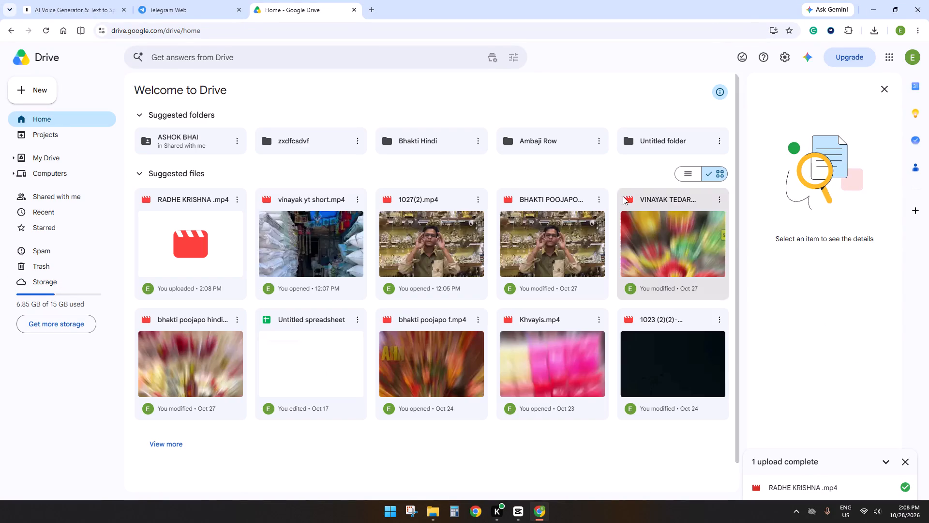
click(183, 237)
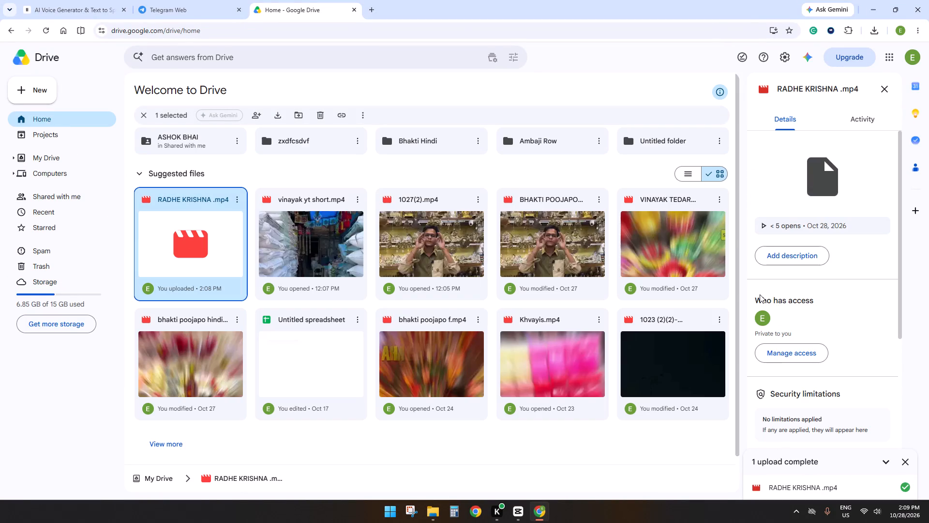
click(791, 347)
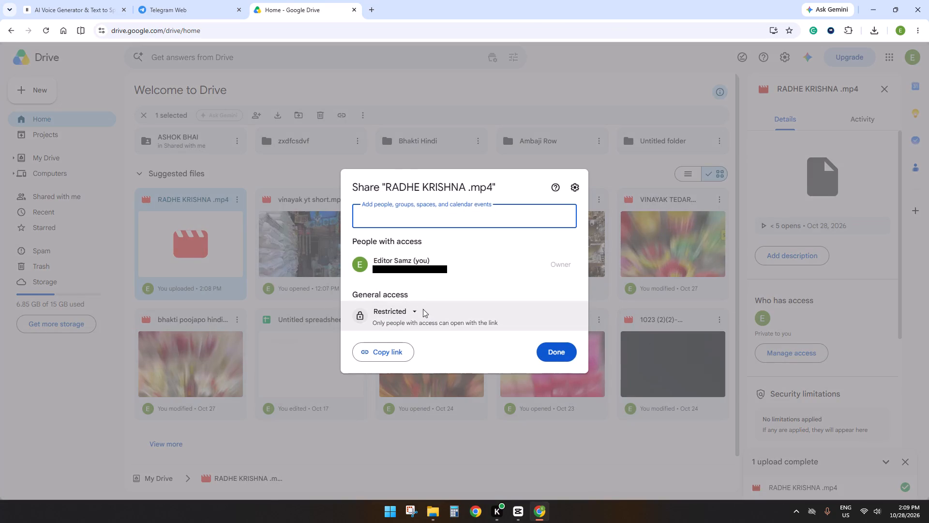
click(401, 312)
click(409, 355)
click(389, 377)
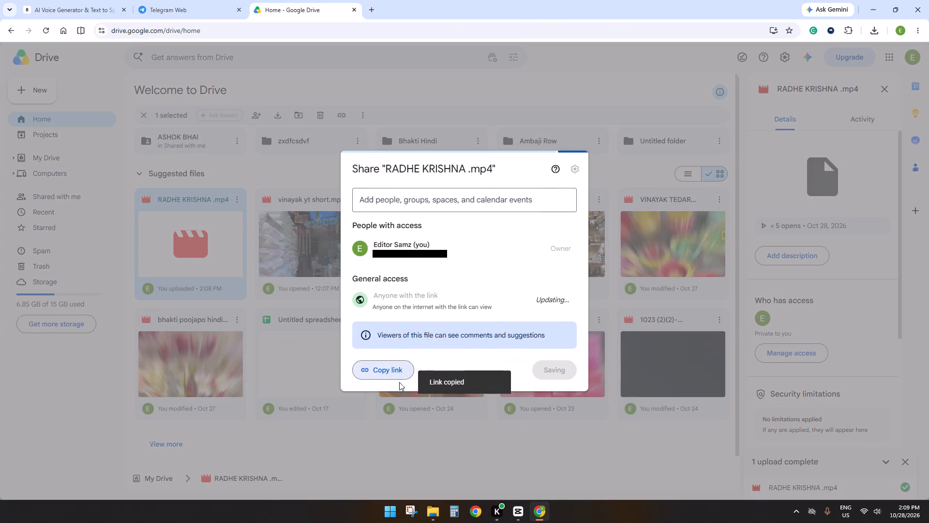